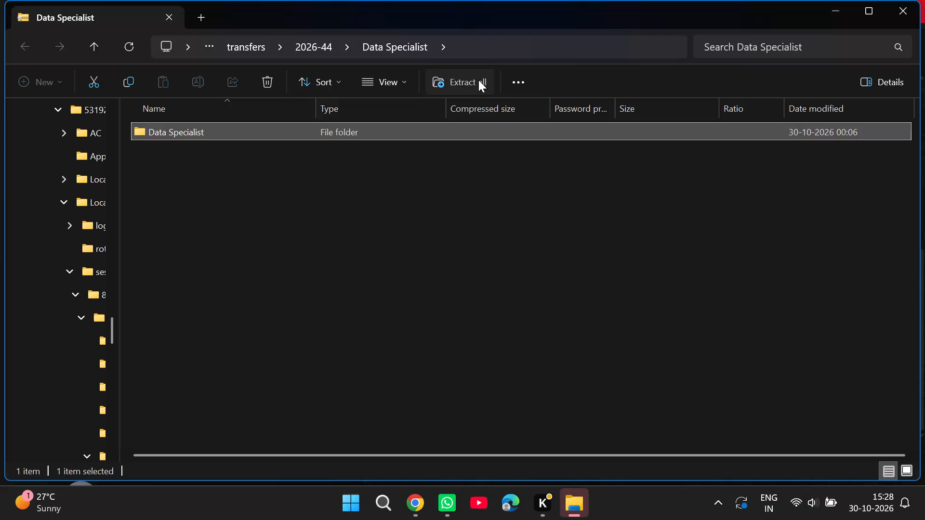
Extract the Data Specialist archive, and open the Module 1 - Questions workbook from the extracted folder.
{"action": "left_click", "coordinate": [572, 407]}
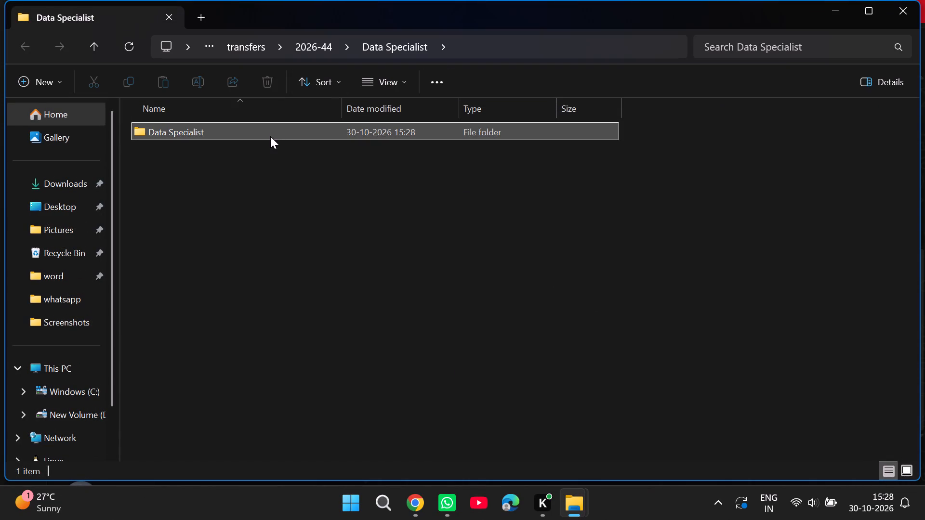
{"action": "double_click", "coordinate": [270, 136]}
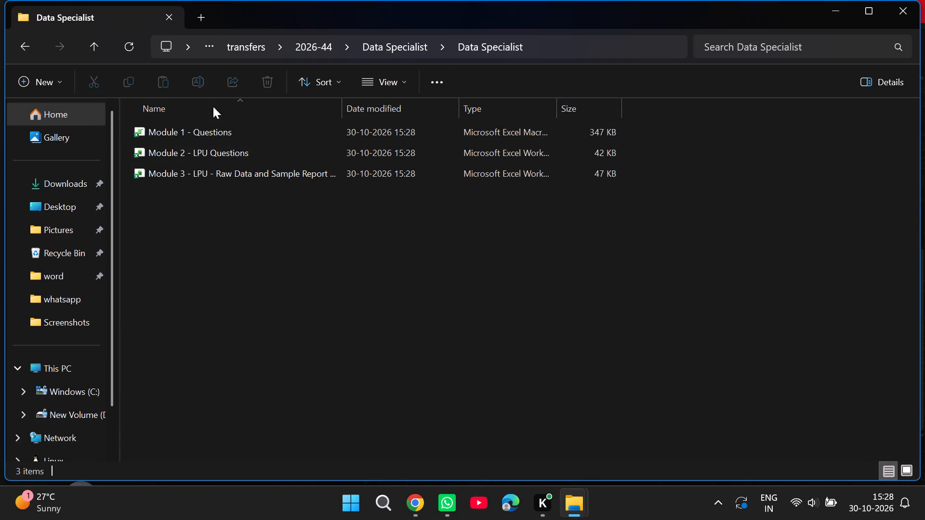
{"action": "double_click", "coordinate": [215, 136]}
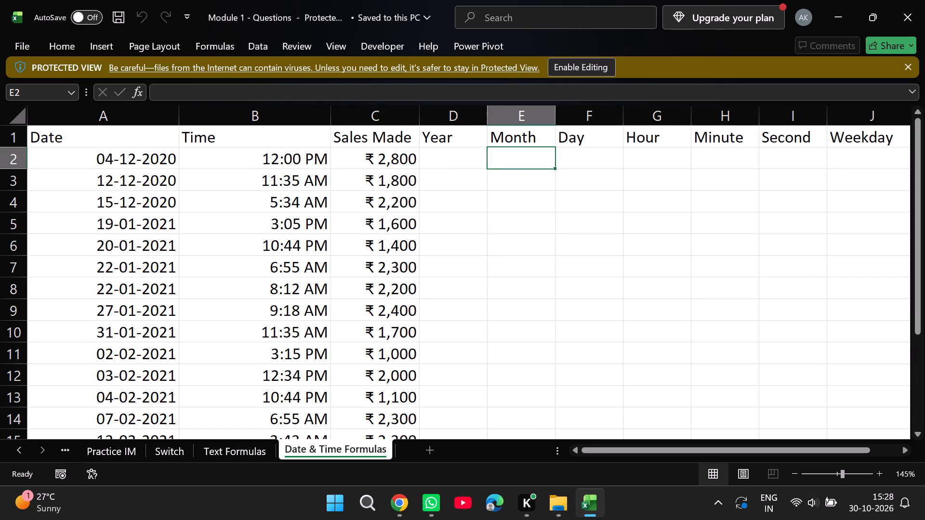
{"action": "left_click", "coordinate": [907, 65]}
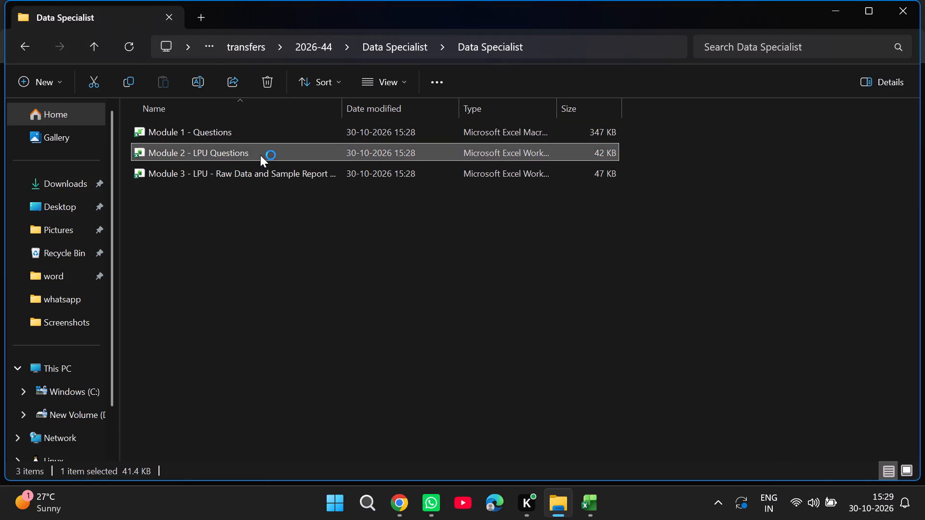
{"action": "scroll", "coordinate": [487, 332], "scroll_direction": "down", "scroll_amount": 7}
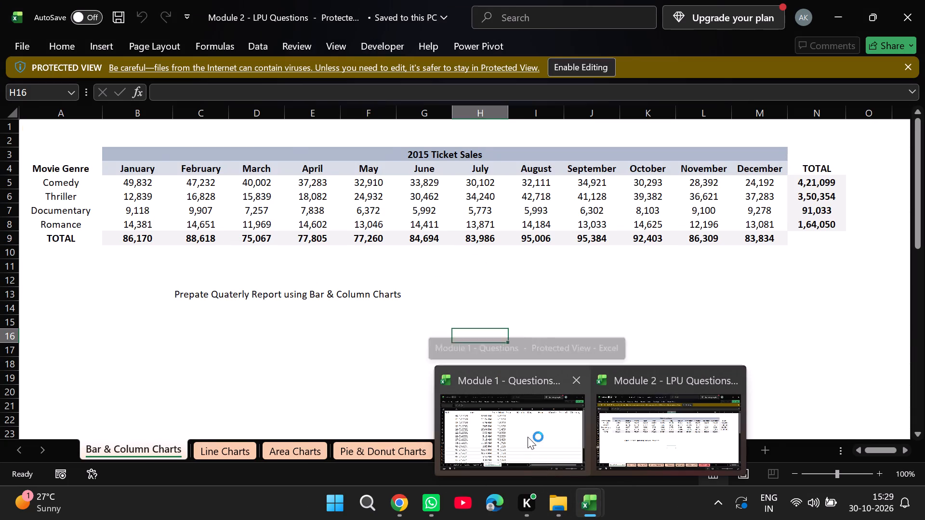
Examine the formula sheets of Module 1 - Questions and the Line Charts and Bar & Column Charts sheets of Module 2 - LPU Questions.
{"action": "left_click", "coordinate": [528, 437]}
{"action": "left_click", "coordinate": [238, 463]}
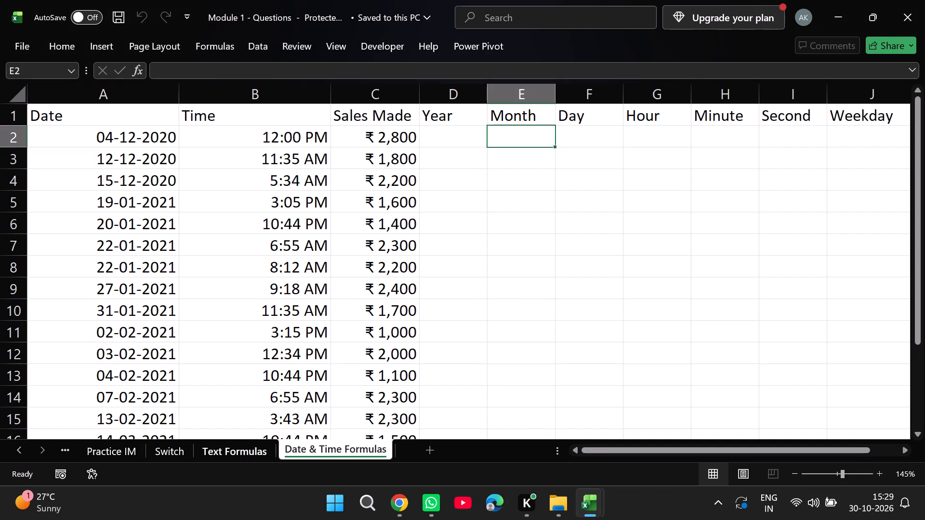
{"action": "left_click", "coordinate": [218, 446]}
{"action": "left_click", "coordinate": [174, 454]}
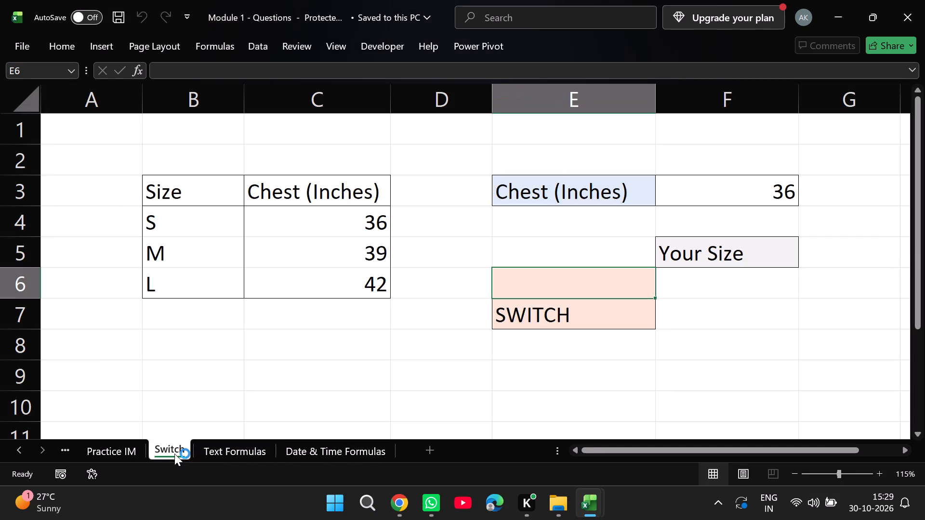
{"action": "left_click", "coordinate": [108, 444]}
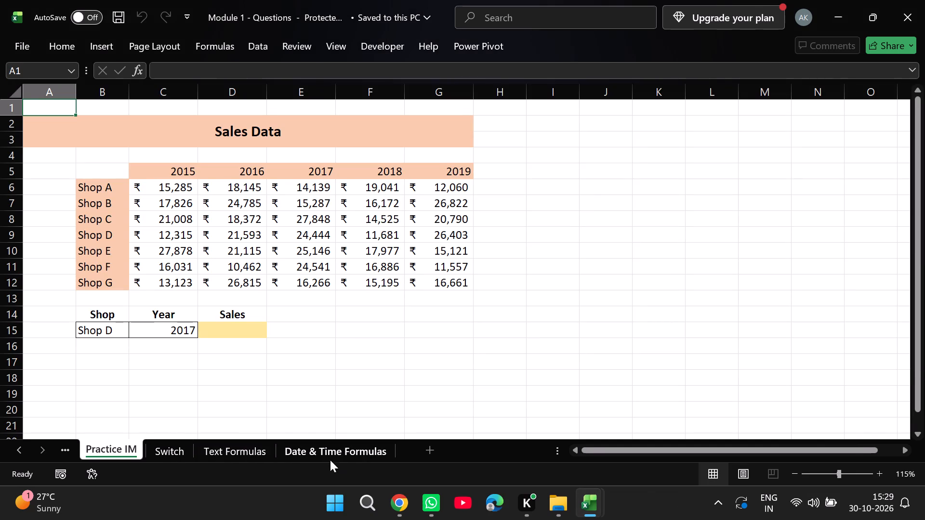
{"action": "left_click", "coordinate": [344, 450]}
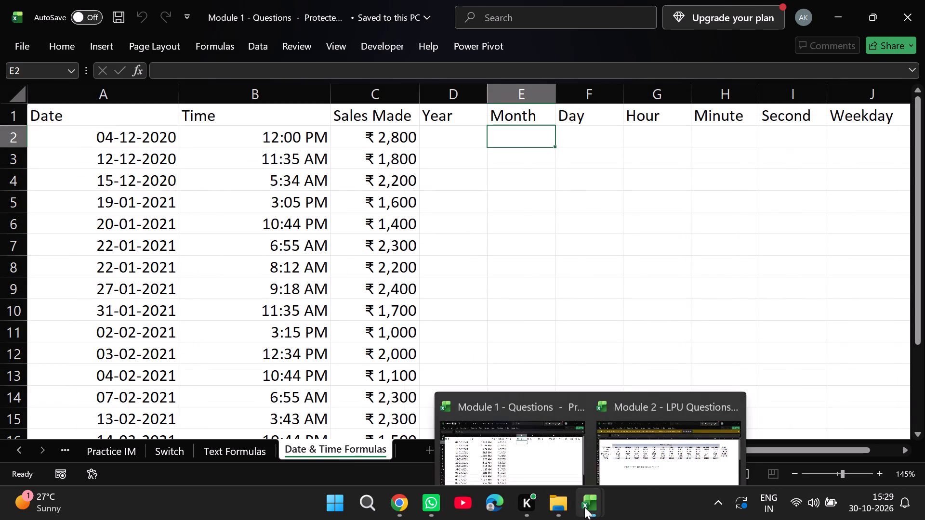
{"action": "left_click", "coordinate": [662, 436]}
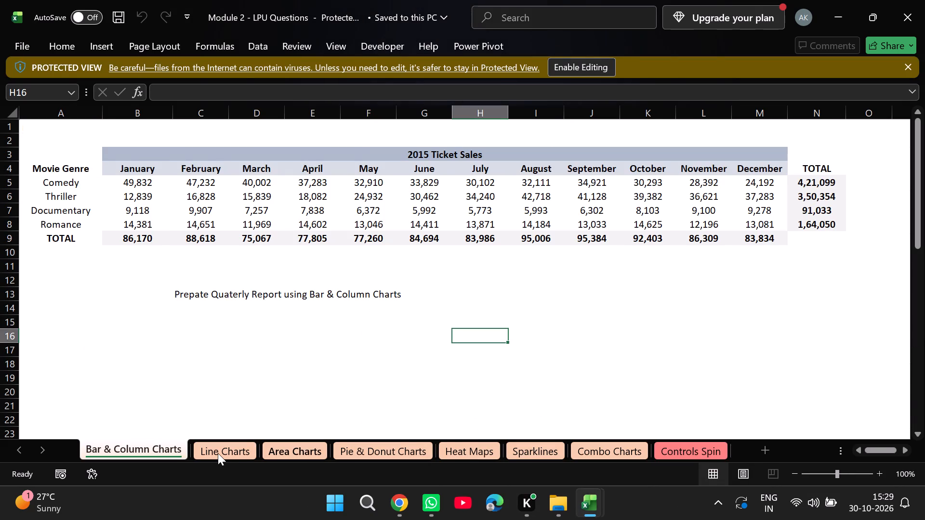
{"action": "left_click", "coordinate": [218, 453]}
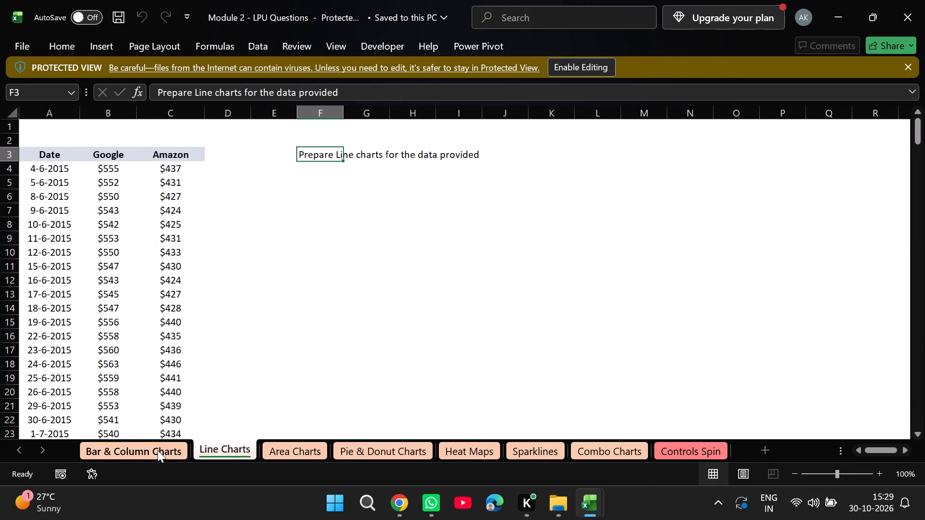
{"action": "left_click", "coordinate": [158, 450]}
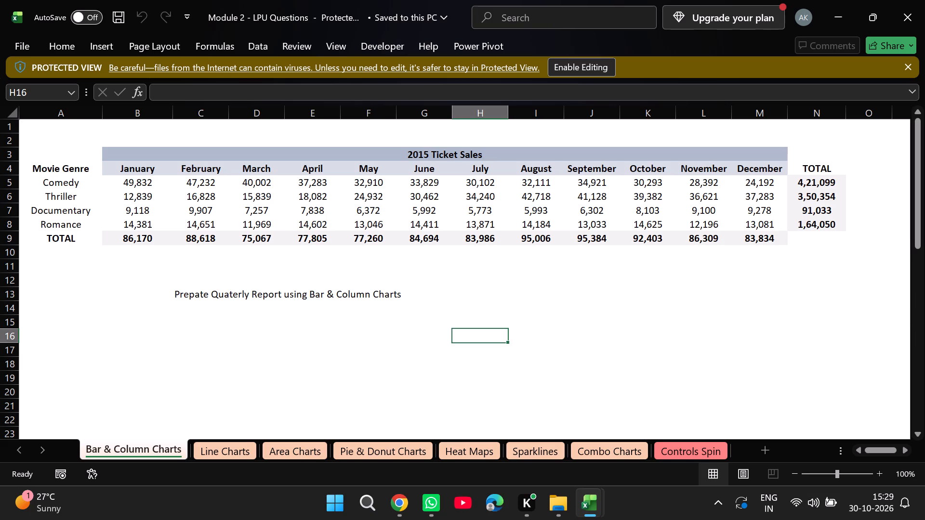
Enable editing for the Module 2 - LPU Questions workbook and go to its Area Charts sheet.
{"action": "left_click", "coordinate": [585, 66]}
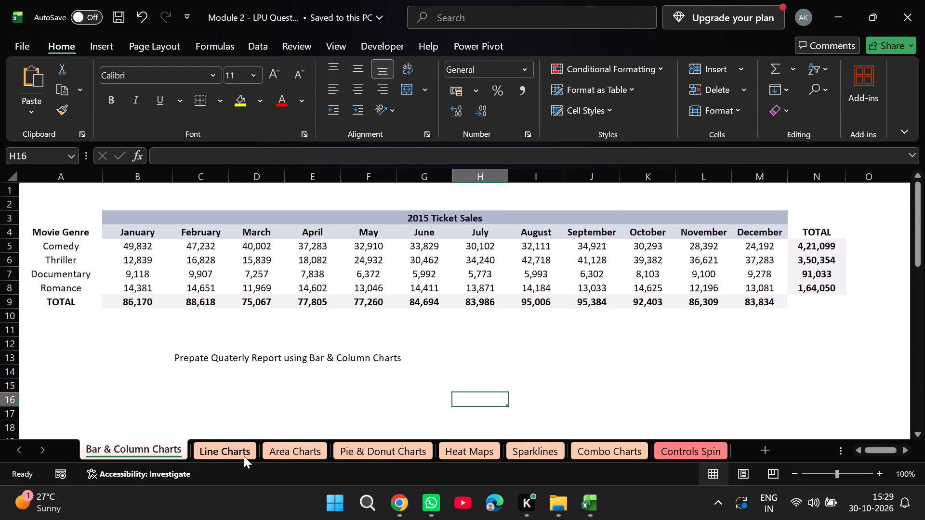
{"action": "left_click", "coordinate": [241, 452]}
{"action": "left_click", "coordinate": [308, 449]}
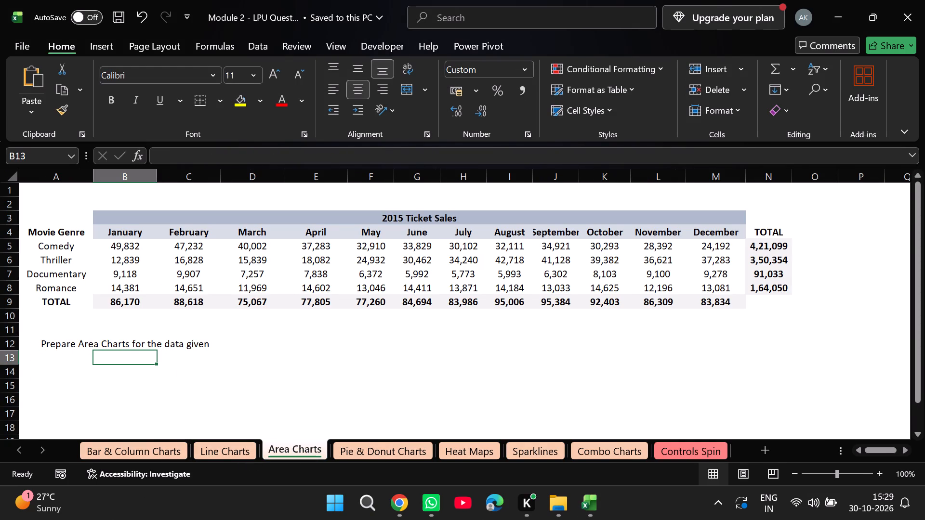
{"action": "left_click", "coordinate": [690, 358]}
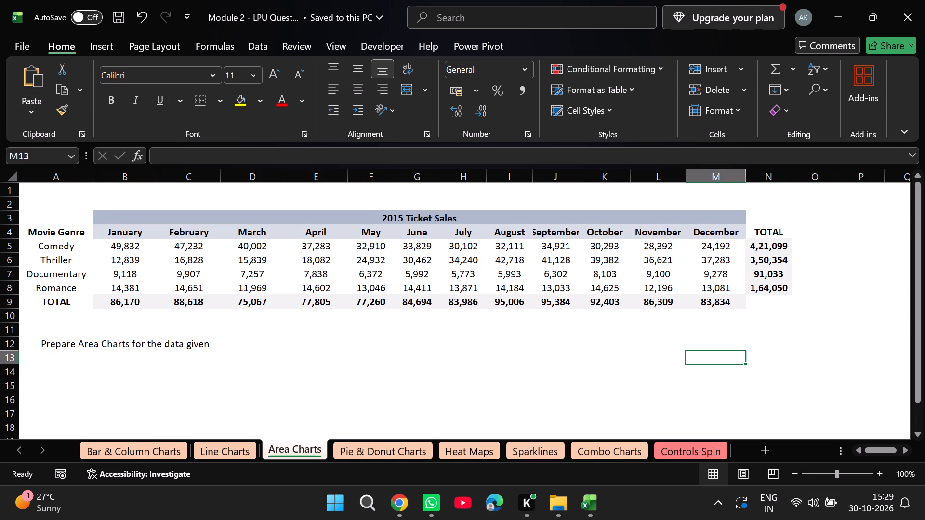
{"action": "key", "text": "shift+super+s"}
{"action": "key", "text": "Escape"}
Insert a 100% Stacked Area chart from the ticket sales range A1:O10 on the Area Charts sheet.
{"action": "left_click_drag", "start_coordinate": [21, 183], "coordinate": [794, 312]}
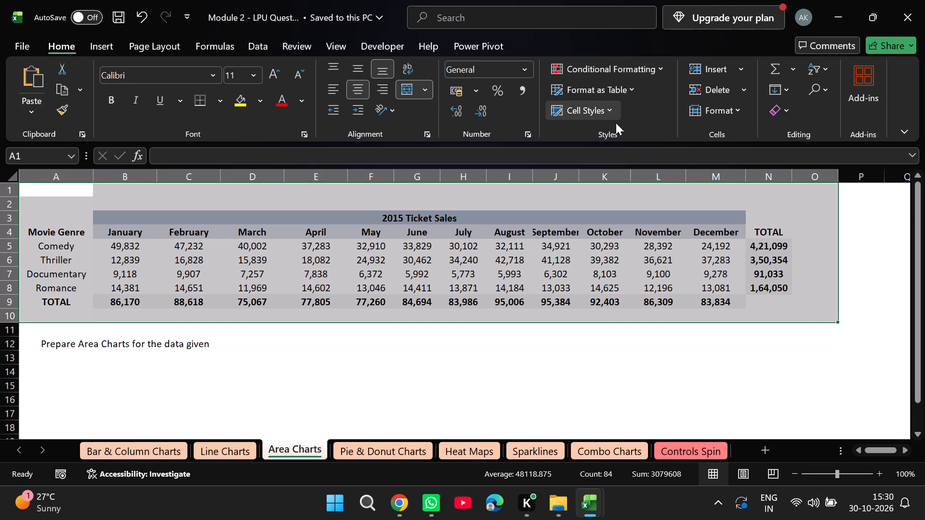
{"action": "left_click", "coordinate": [98, 43]}
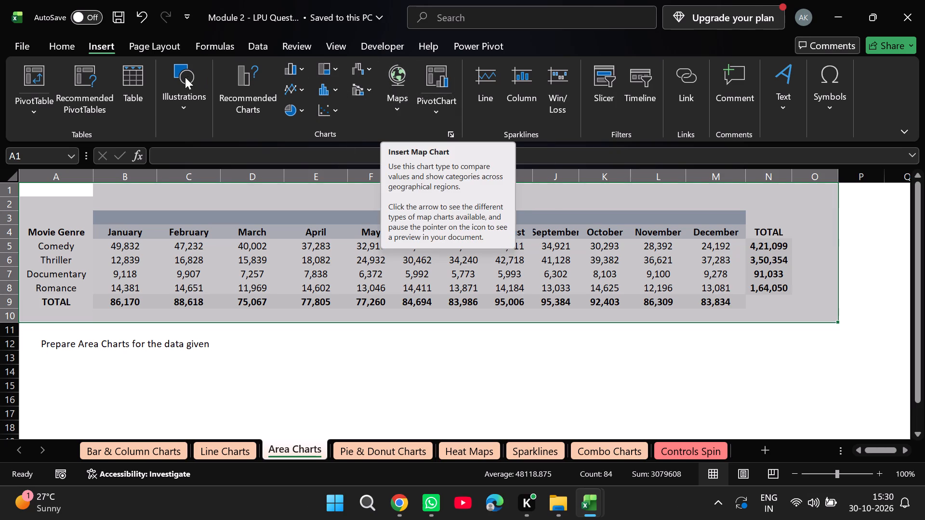
{"action": "left_click", "coordinate": [260, 94]}
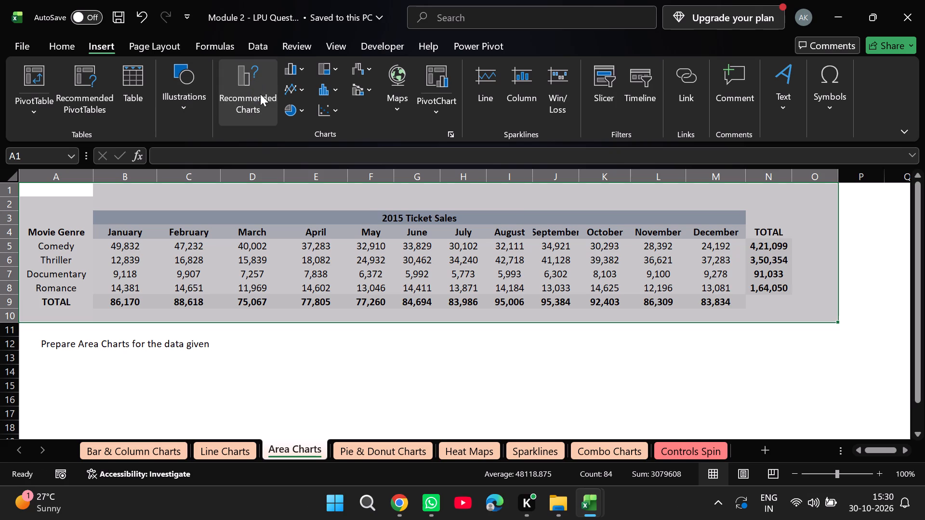
{"action": "left_click", "coordinate": [476, 91]}
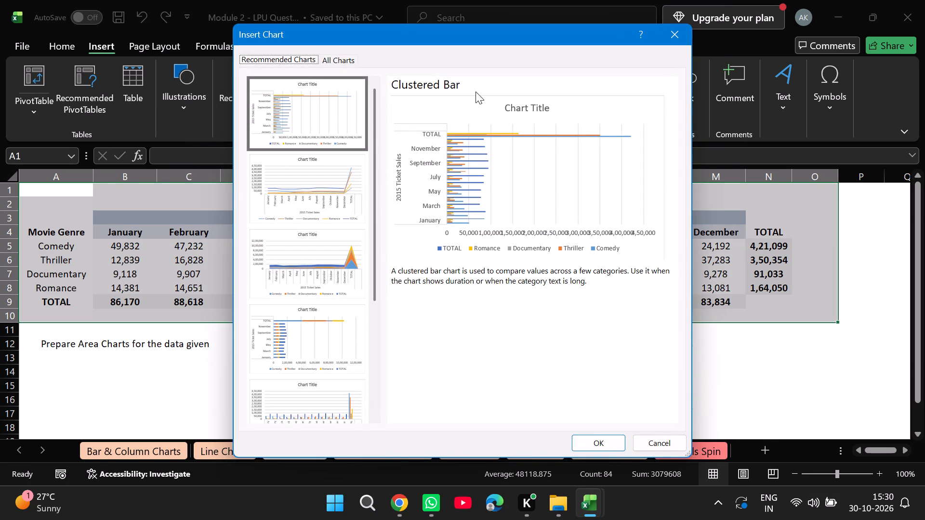
{"action": "left_click", "coordinate": [336, 65]}
{"action": "left_click", "coordinate": [339, 60]}
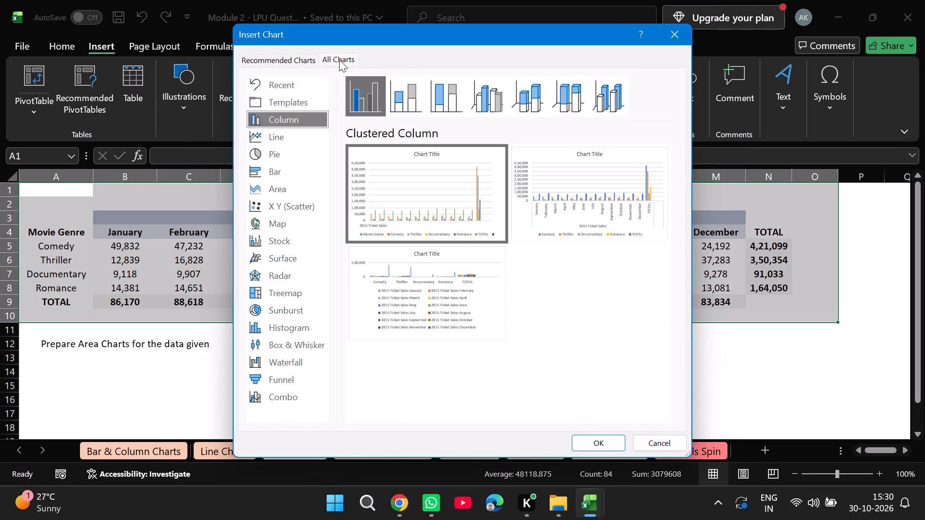
{"action": "left_click", "coordinate": [297, 190]}
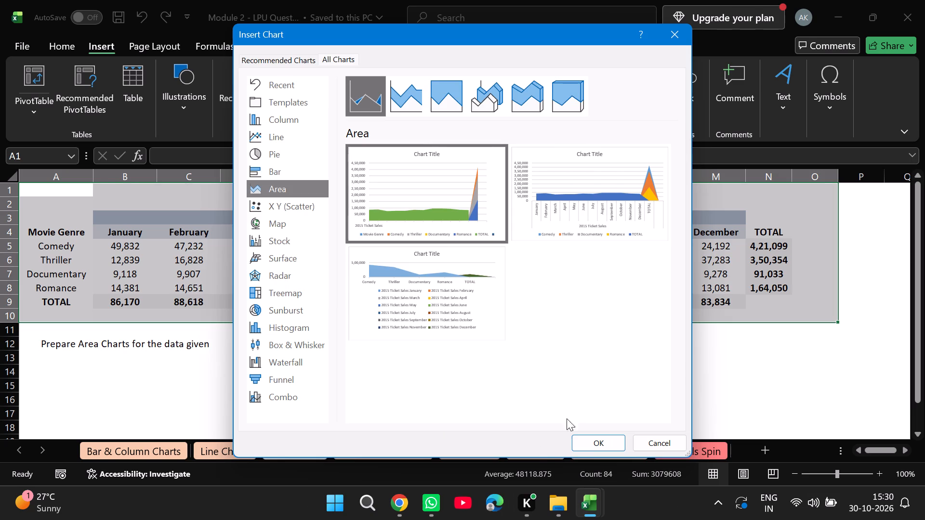
{"action": "left_click", "coordinate": [412, 104]}
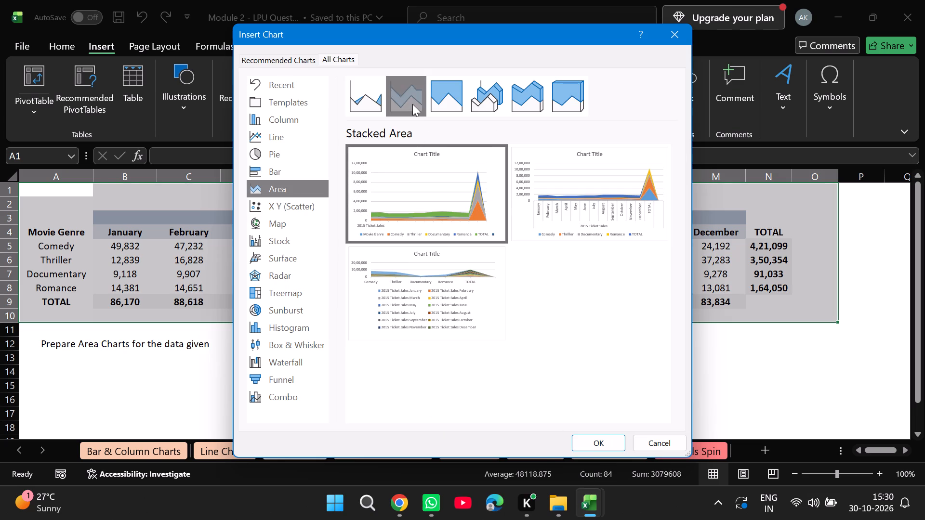
{"action": "left_click", "coordinate": [438, 100]}
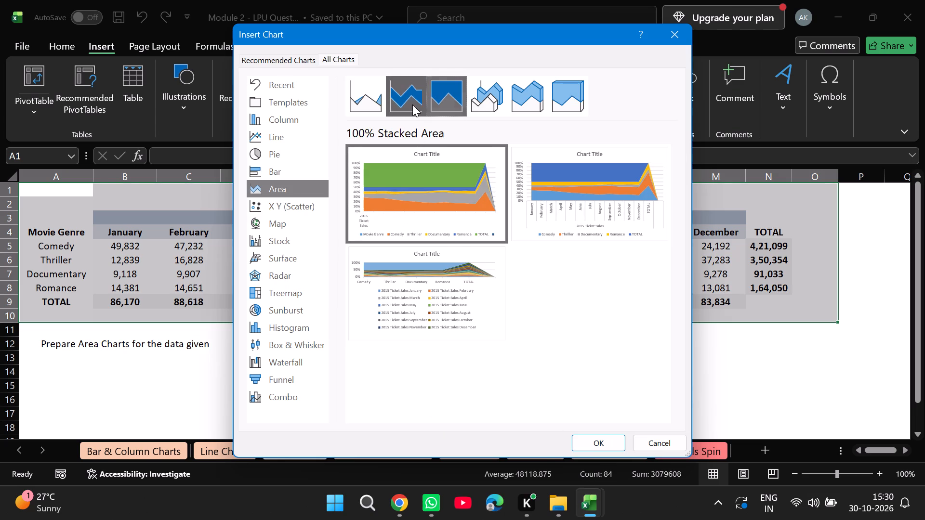
{"action": "left_click", "coordinate": [602, 438]}
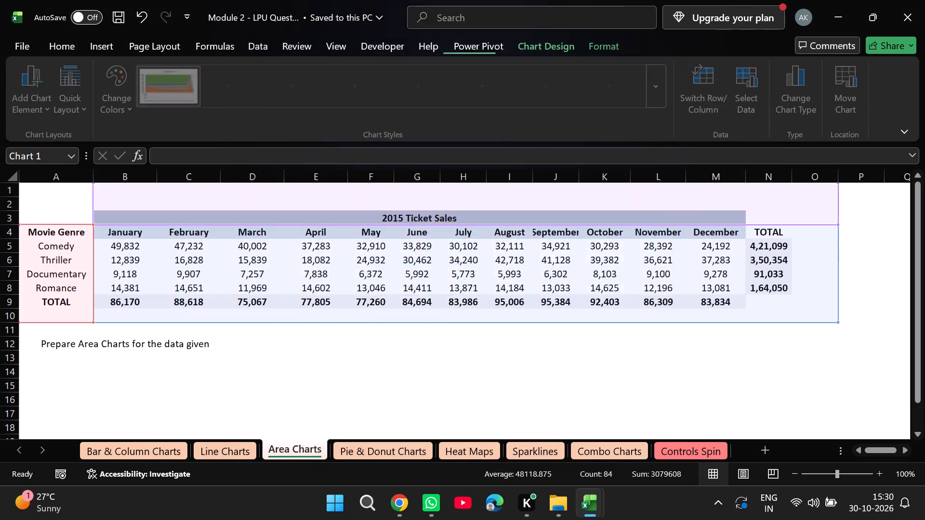
{"action": "left_click_drag", "start_coordinate": [717, 318], "coordinate": [715, 349]}
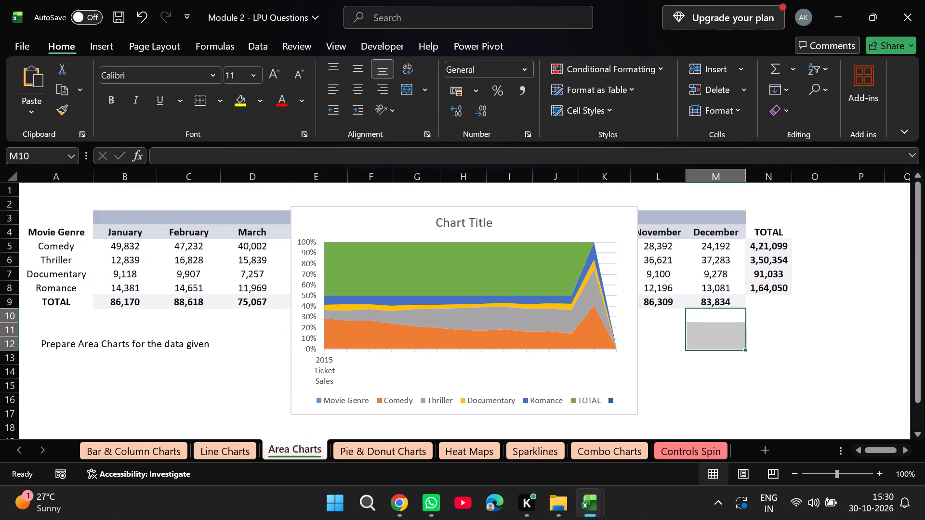
Move the 100% Stacked Area chart below the 2015 Ticket Sales table, beside the exercise instruction.
{"action": "left_click", "coordinate": [721, 368]}
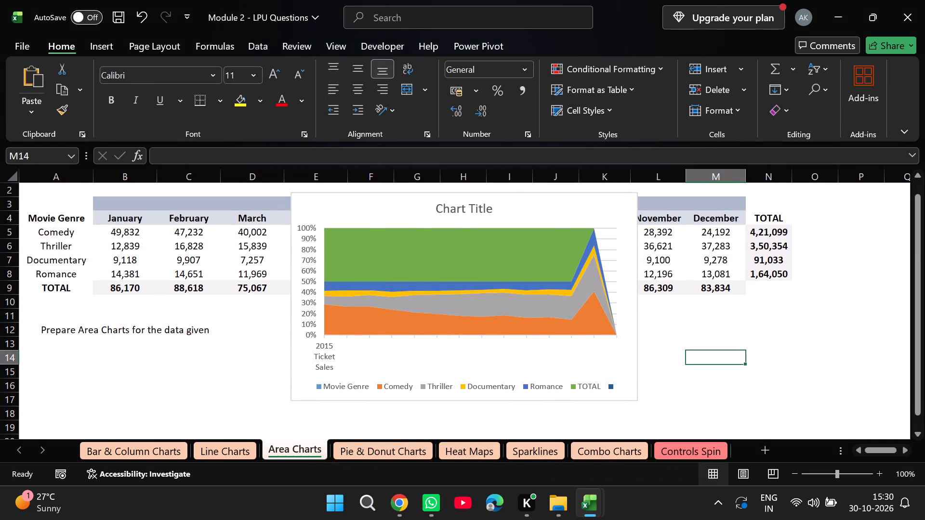
{"action": "left_click_drag", "start_coordinate": [545, 216], "coordinate": [533, 351]}
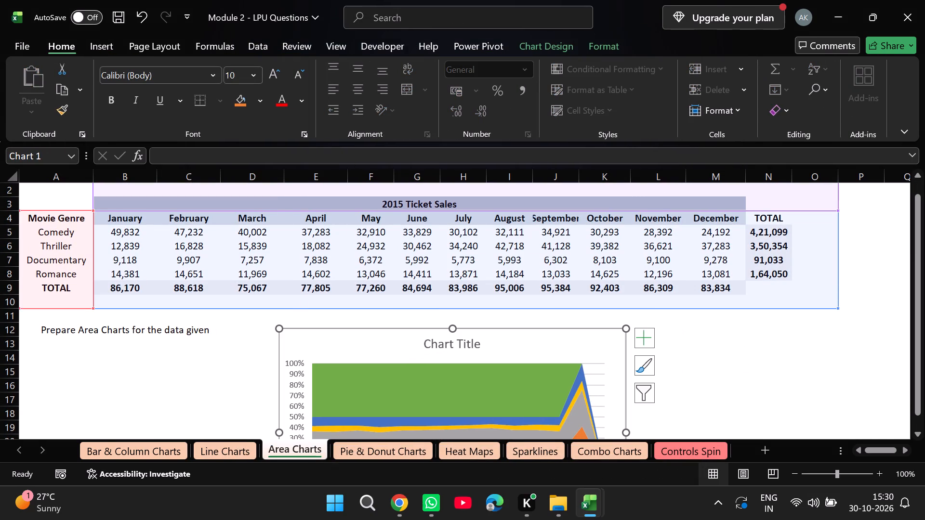
{"action": "left_click", "coordinate": [790, 340]}
{"action": "scroll", "coordinate": [790, 340], "scroll_direction": "down", "scroll_amount": 1}
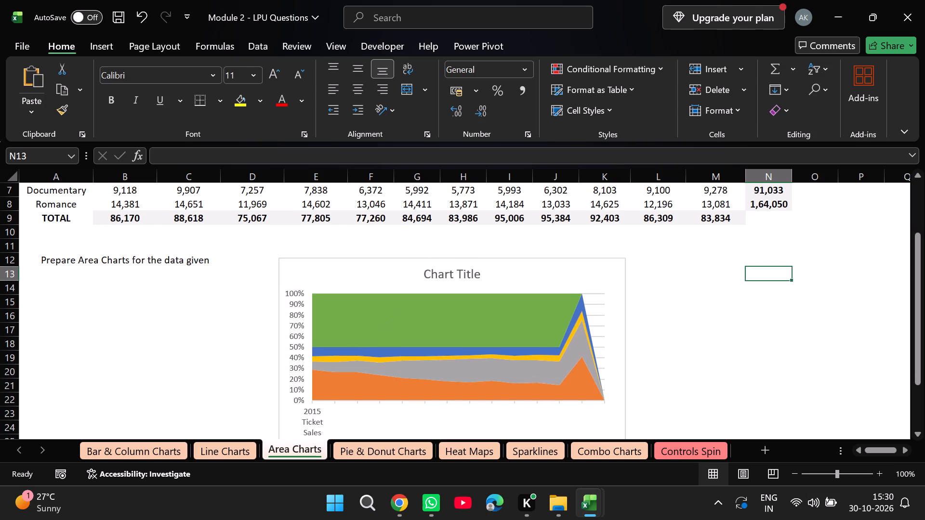
{"action": "scroll", "coordinate": [250, 334], "scroll_direction": "down", "scroll_amount": 1}
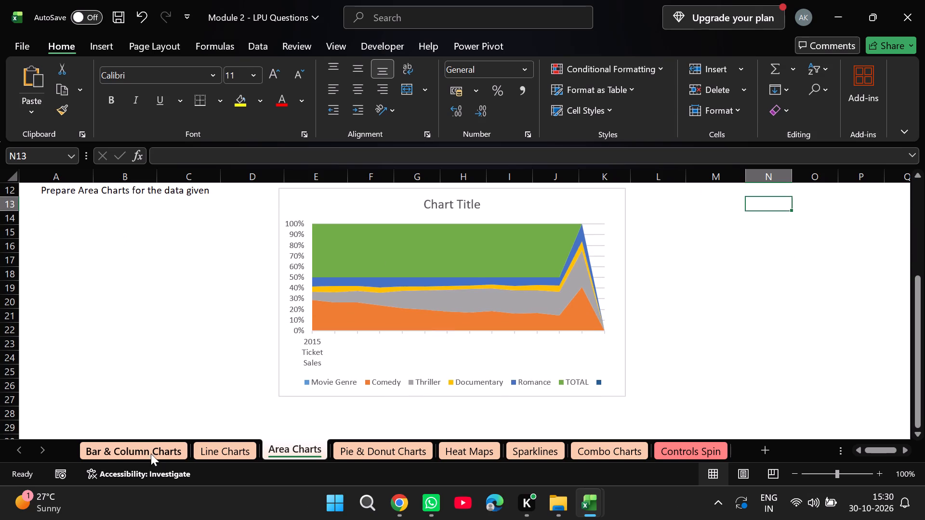
Insert a Clustered Bar chart from the ticket sales range A1:N9 on the Bar & Column Charts sheet.
{"action": "left_click", "coordinate": [157, 452]}
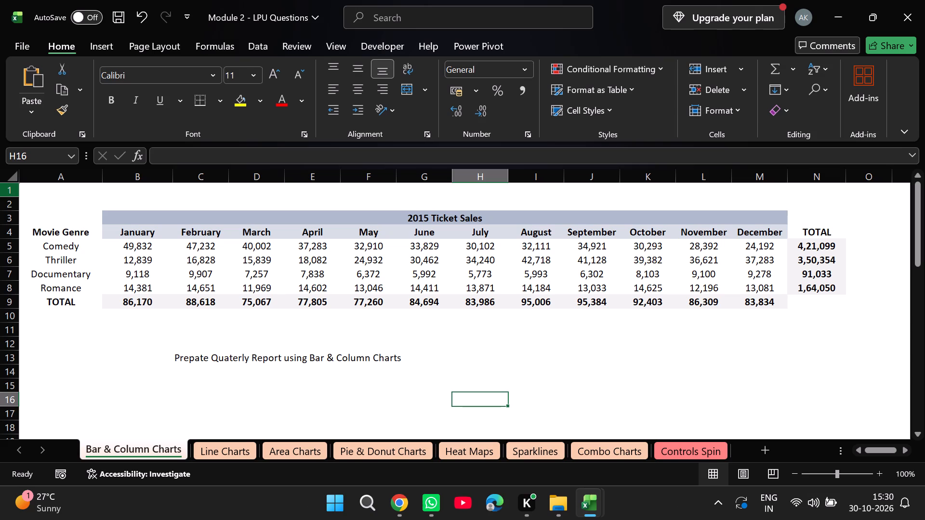
{"action": "left_click_drag", "start_coordinate": [32, 192], "coordinate": [847, 303]}
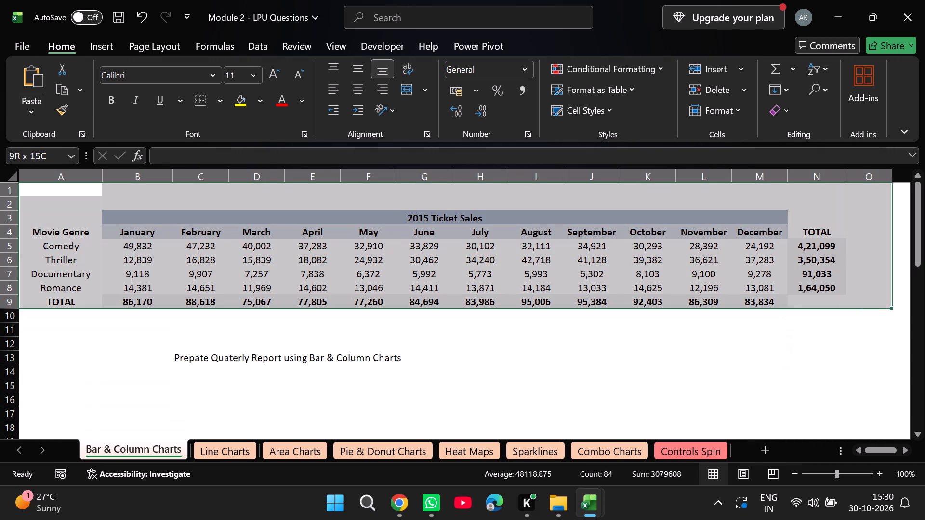
{"action": "left_click_drag", "start_coordinate": [847, 303], "coordinate": [834, 305]}
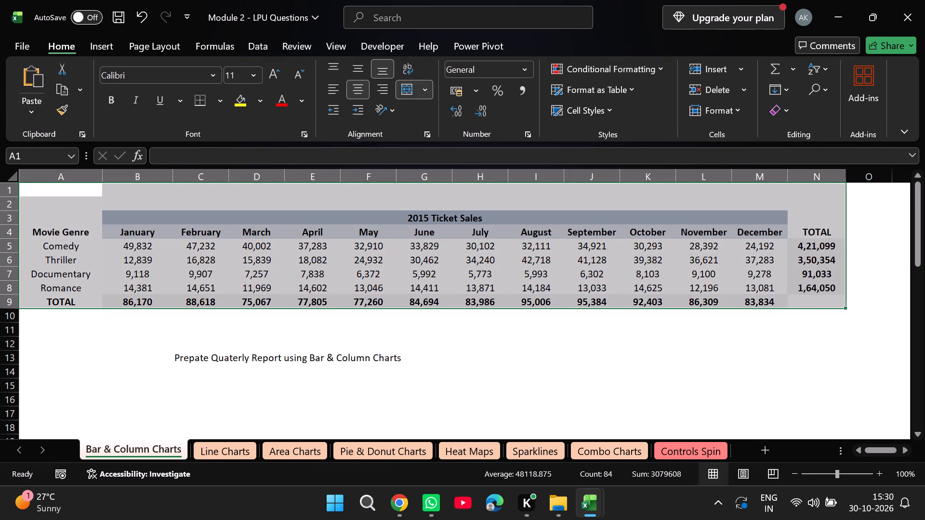
{"action": "left_click", "coordinate": [109, 44]}
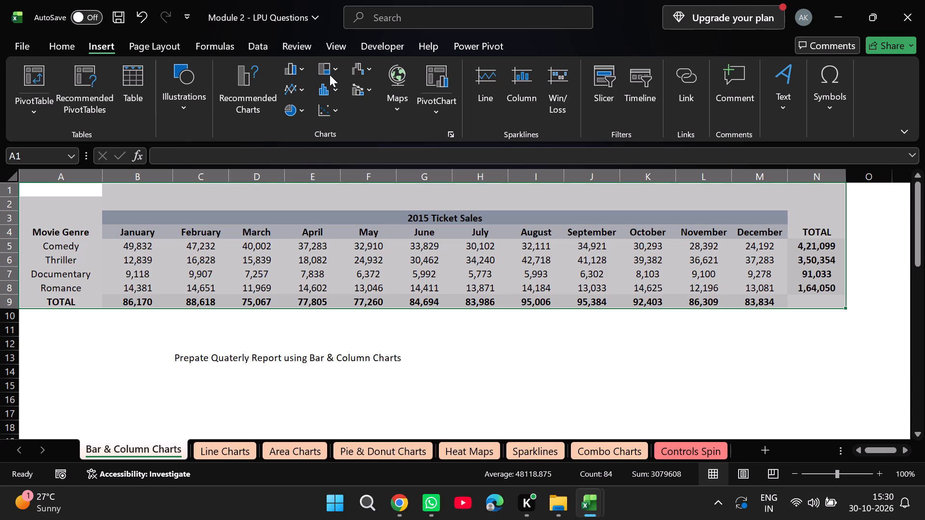
{"action": "left_click", "coordinate": [300, 75]}
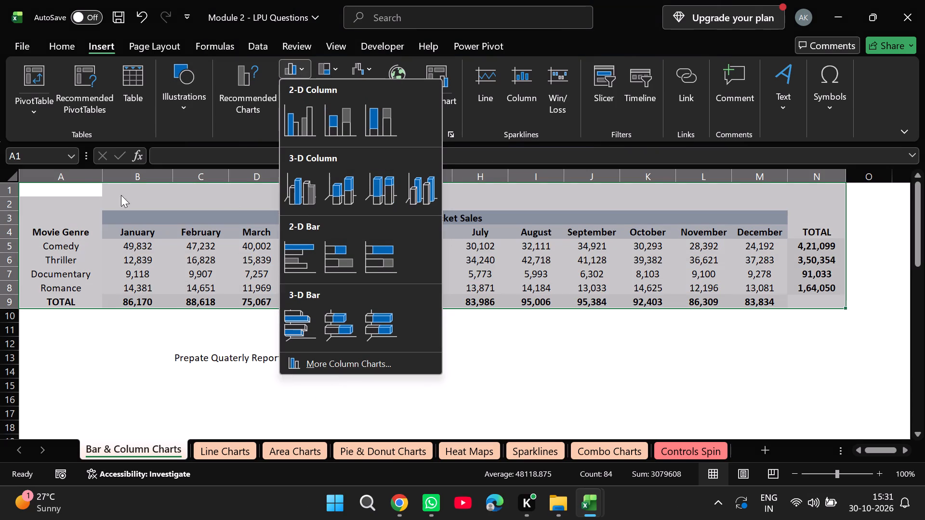
{"action": "left_click", "coordinate": [246, 99]}
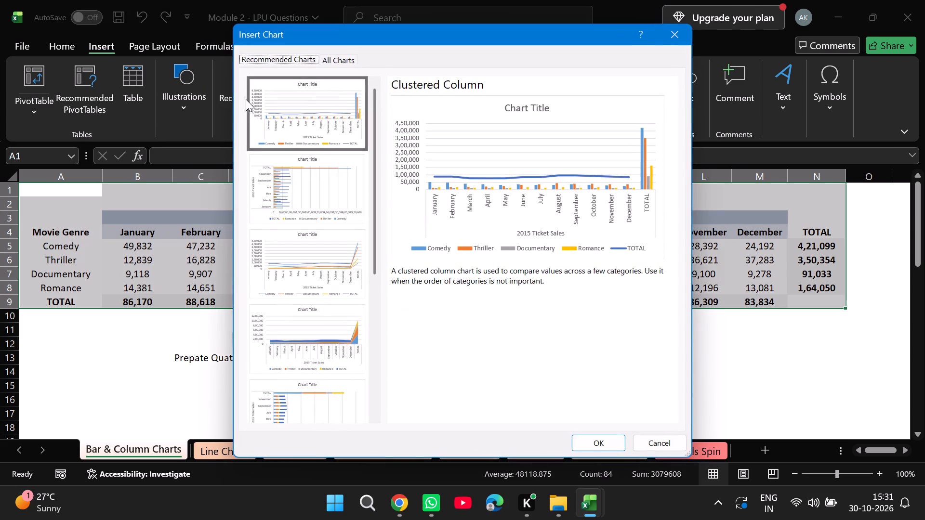
{"action": "left_click", "coordinate": [333, 55]}
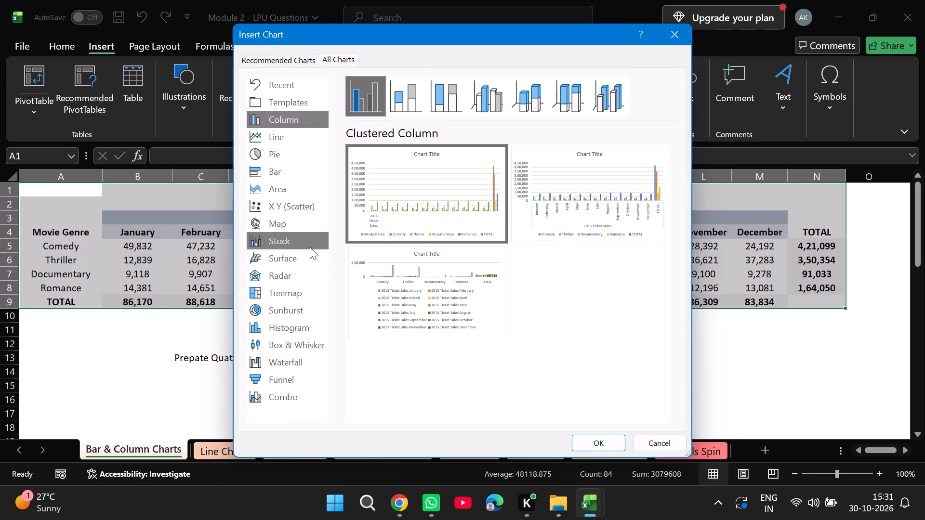
{"action": "left_click", "coordinate": [277, 176]}
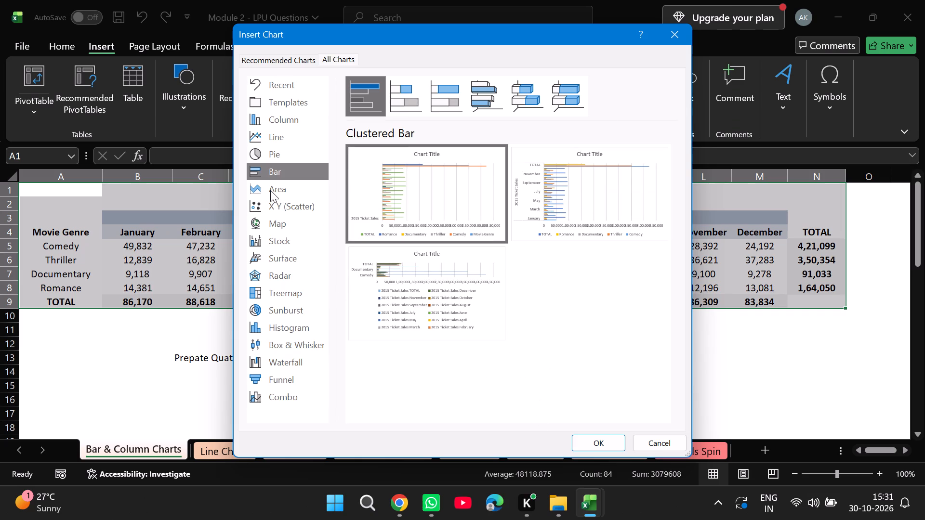
{"action": "left_click", "coordinate": [279, 203]}
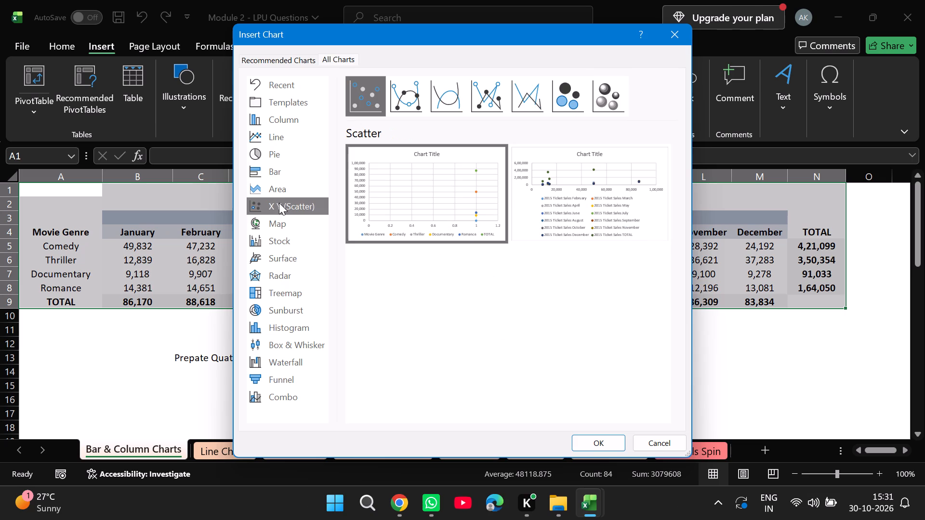
{"action": "left_click", "coordinate": [287, 192]}
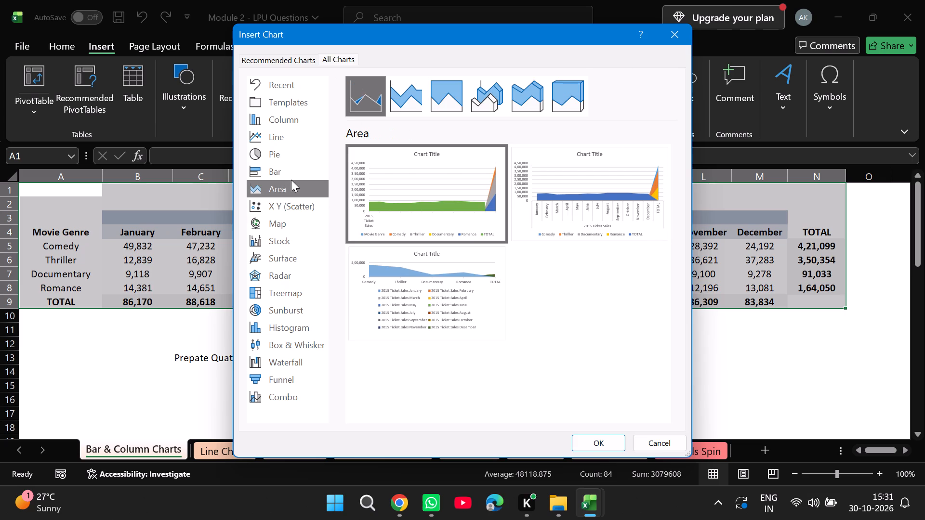
{"action": "left_click", "coordinate": [293, 173]}
{"action": "left_click", "coordinate": [281, 144]}
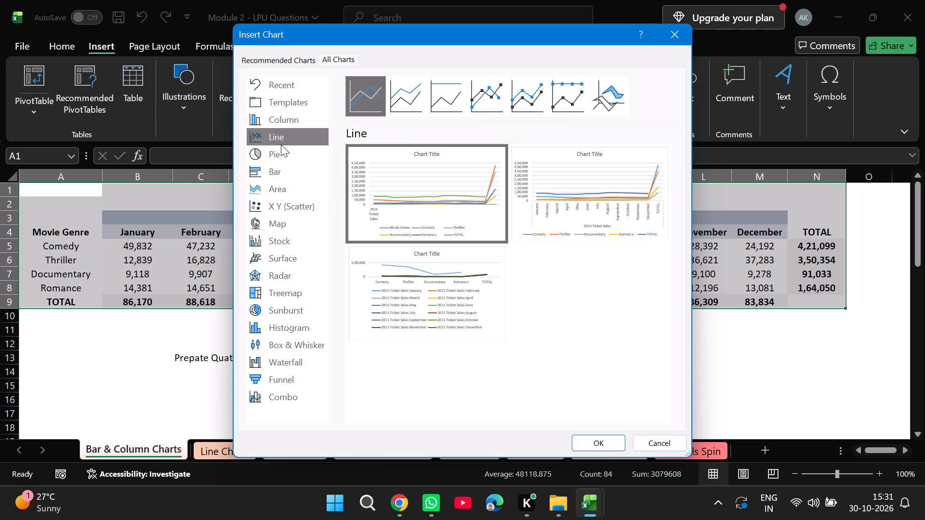
{"action": "left_click", "coordinate": [286, 156]}
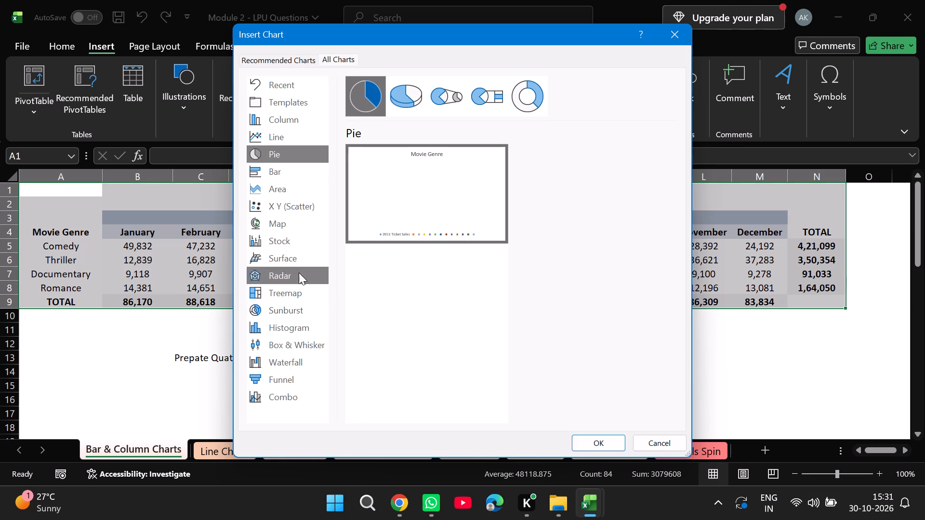
{"action": "left_click", "coordinate": [291, 178]}
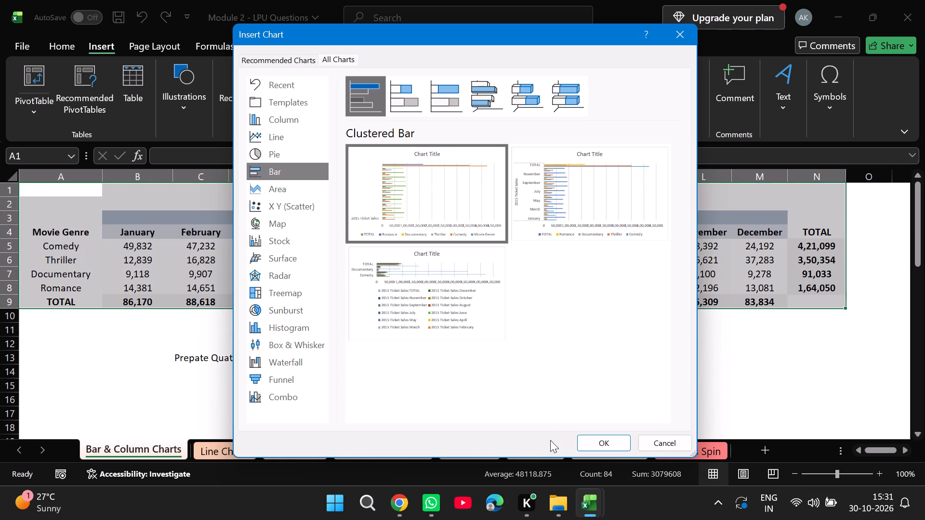
{"action": "left_click", "coordinate": [605, 441]}
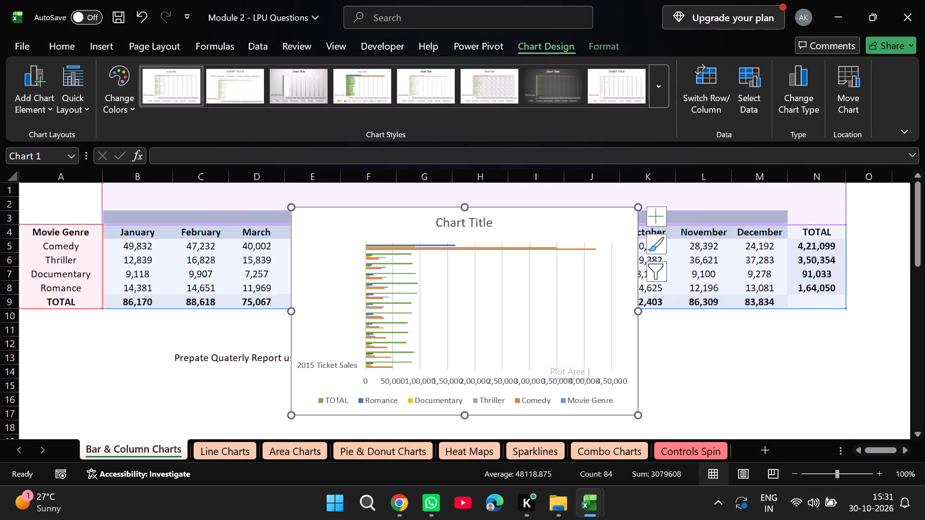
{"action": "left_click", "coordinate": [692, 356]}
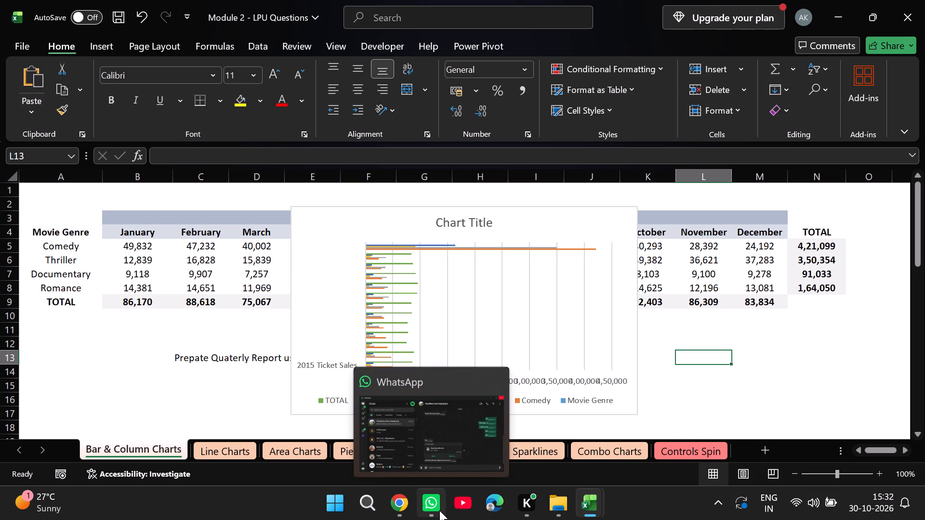
Switch to Chrome, search for "i love pdf" in a new tab and open iLovePDF's JPG to PDF converter.
{"action": "left_click", "coordinate": [389, 514]}
{"action": "key", "text": "ctrl+t"}
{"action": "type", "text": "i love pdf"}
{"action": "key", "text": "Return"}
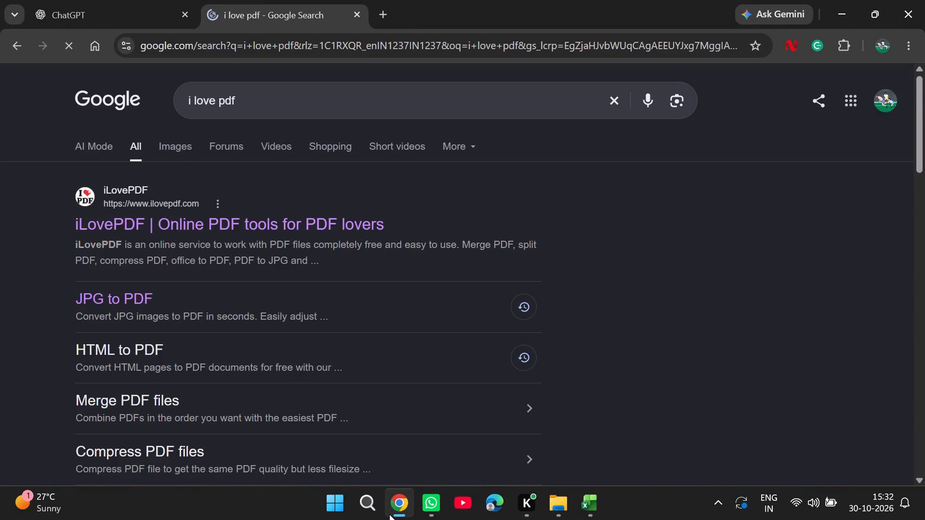
{"action": "left_click", "coordinate": [109, 289]}
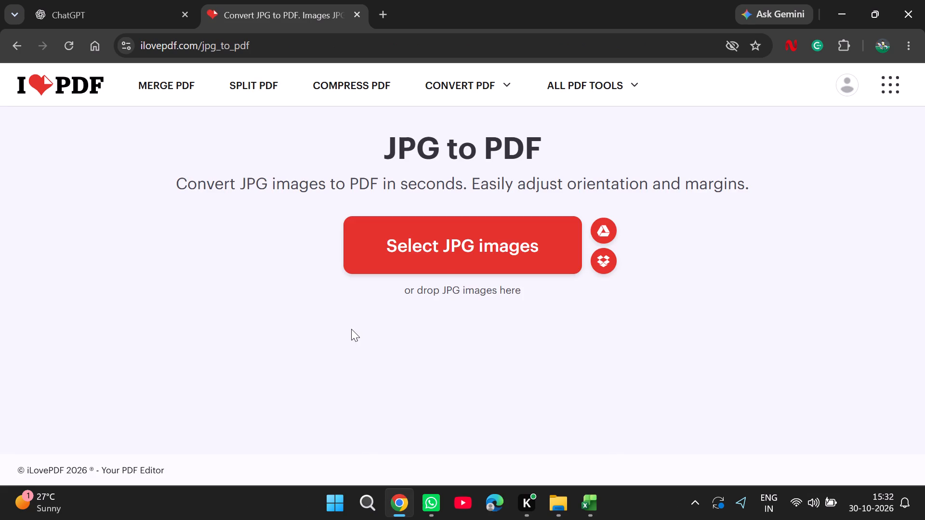
Open the file selection for choosing JPG images to convert to PDF.
{"action": "left_click", "coordinate": [515, 221]}
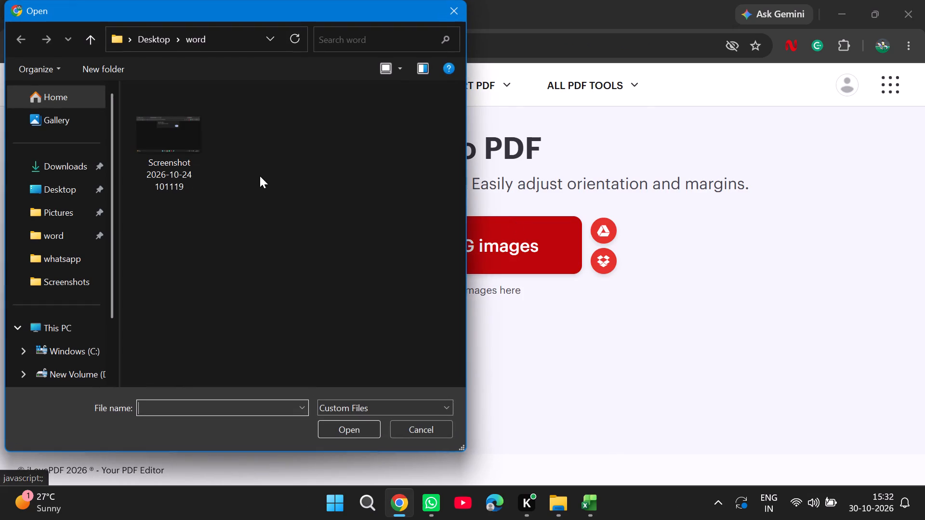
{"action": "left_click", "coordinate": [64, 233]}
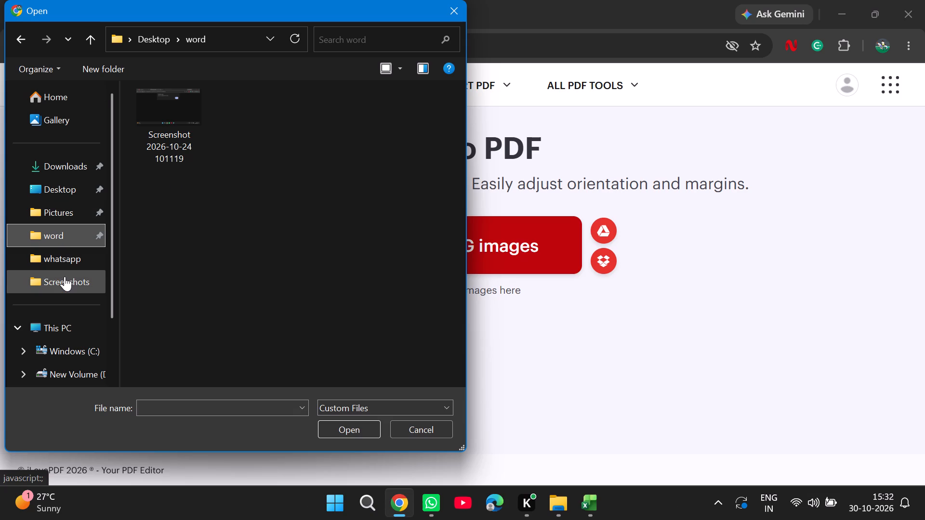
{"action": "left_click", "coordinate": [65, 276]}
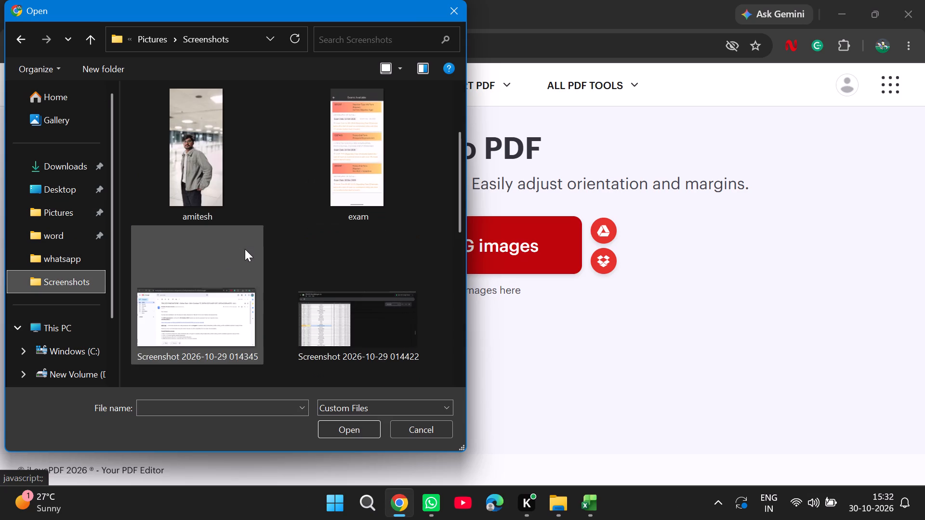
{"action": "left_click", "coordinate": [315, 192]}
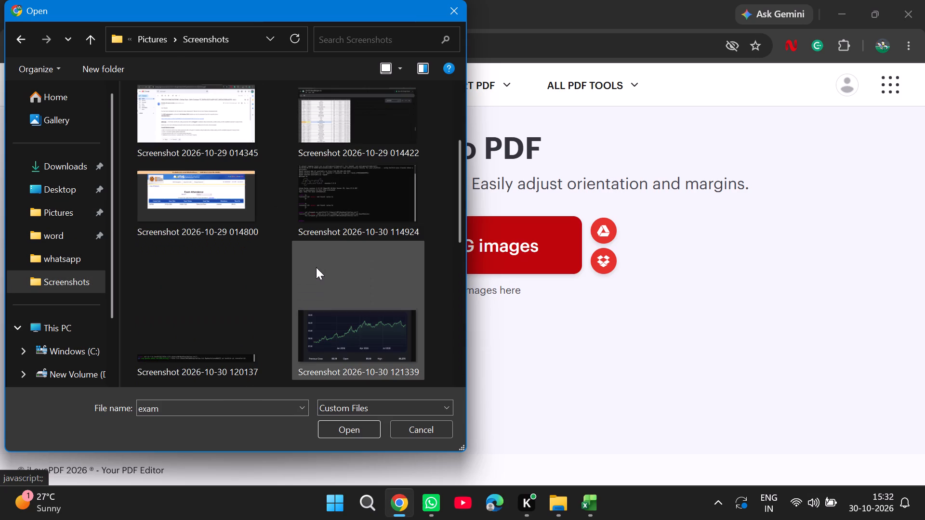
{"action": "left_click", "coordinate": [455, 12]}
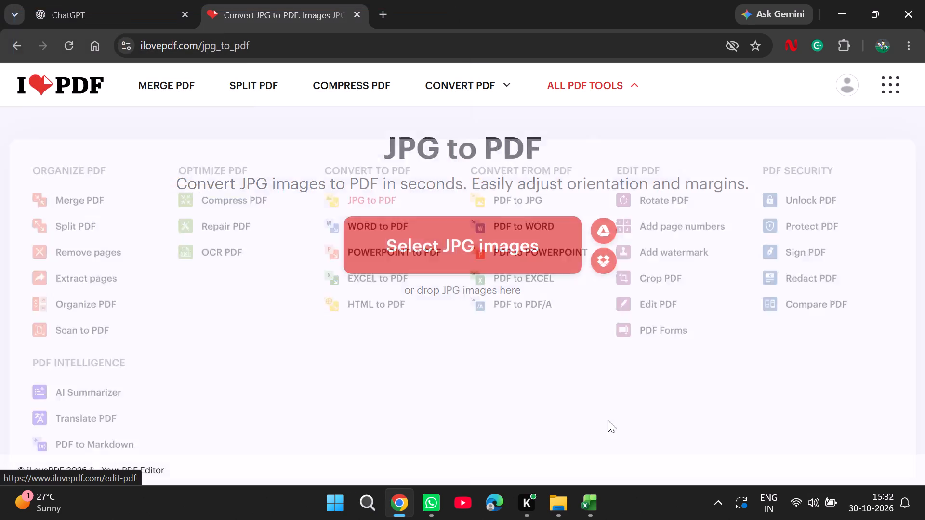
Examine the contents of the exam and Data Specialist archives in File Explorer's Pictures > Screenshots folder, then close the window.
{"action": "left_click", "coordinate": [566, 505]}
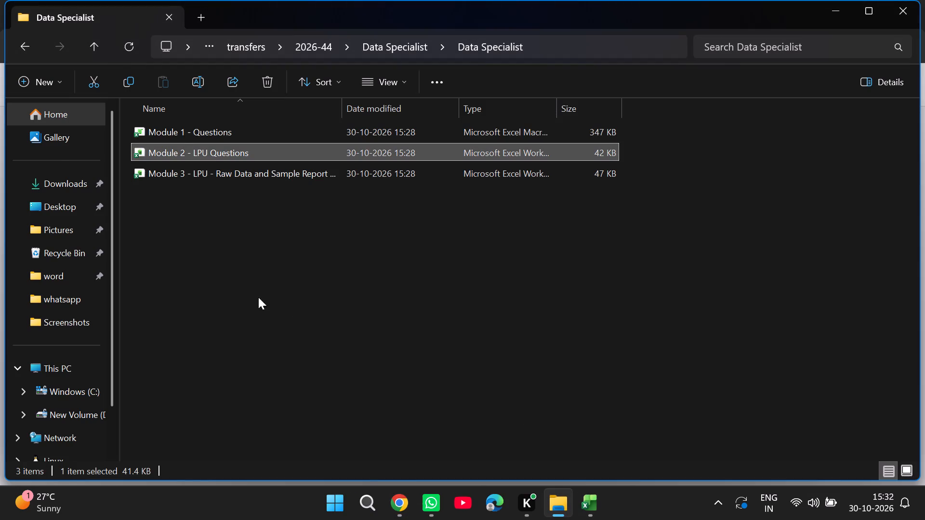
{"action": "left_click", "coordinate": [63, 238]}
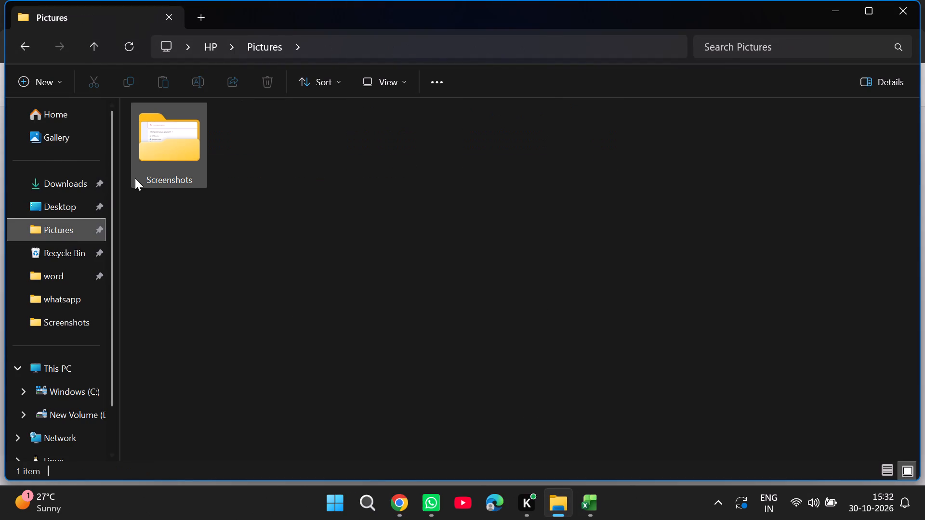
{"action": "double_click", "coordinate": [138, 176]}
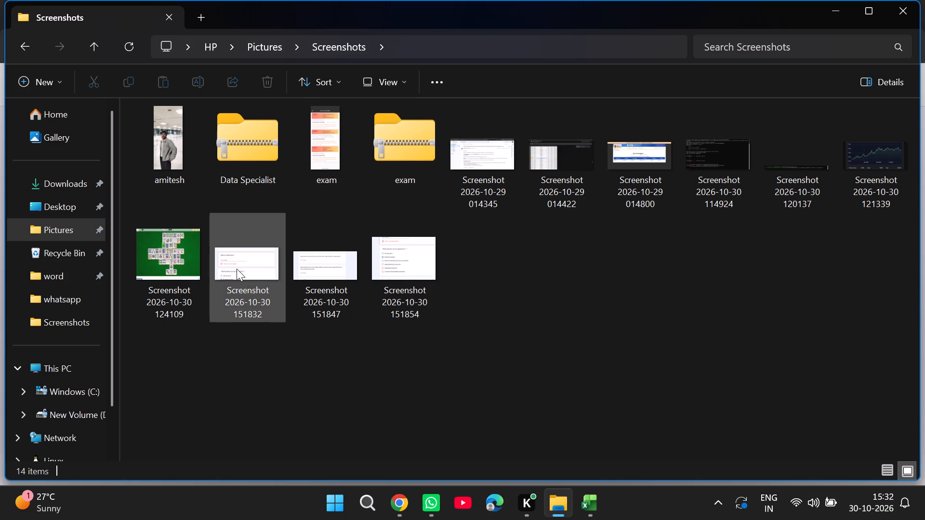
{"action": "double_click", "coordinate": [410, 129]}
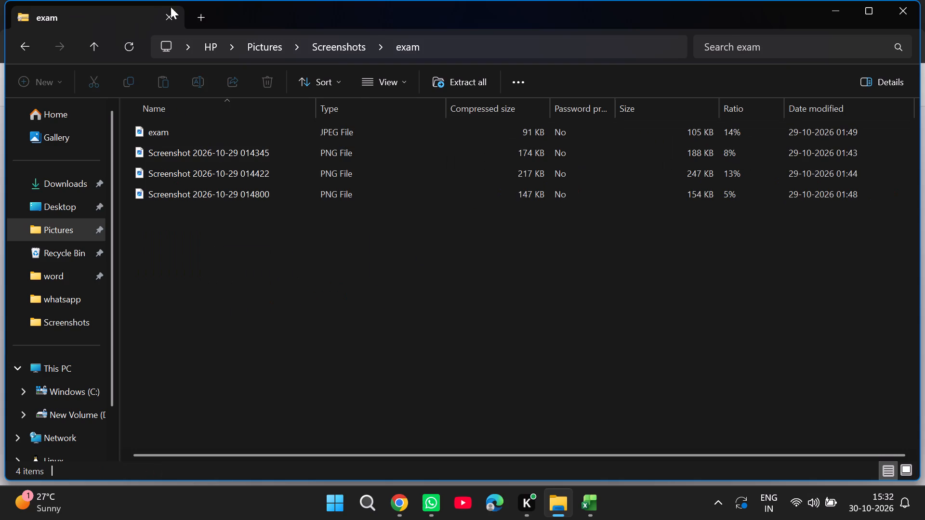
{"action": "left_click", "coordinate": [101, 41]}
{"action": "left_click", "coordinate": [322, 168]}
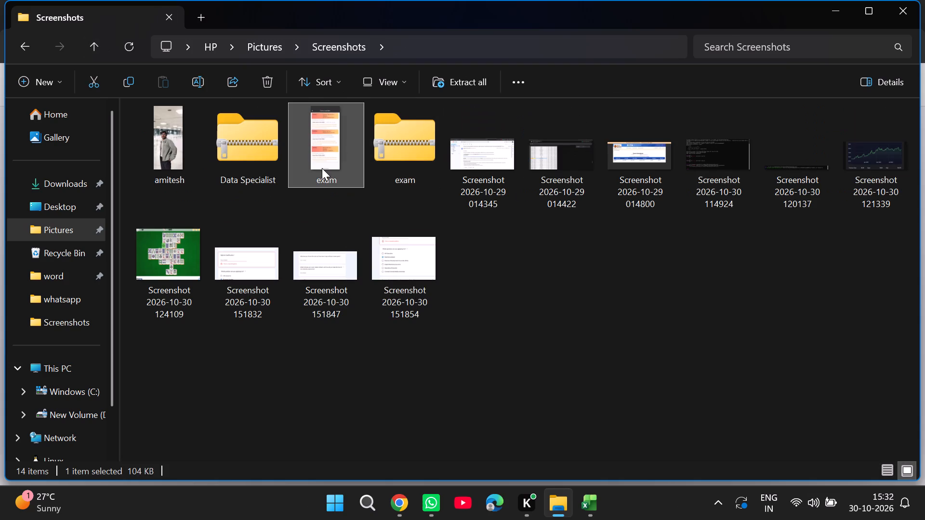
{"action": "left_click_drag", "start_coordinate": [324, 163], "coordinate": [534, 304]}
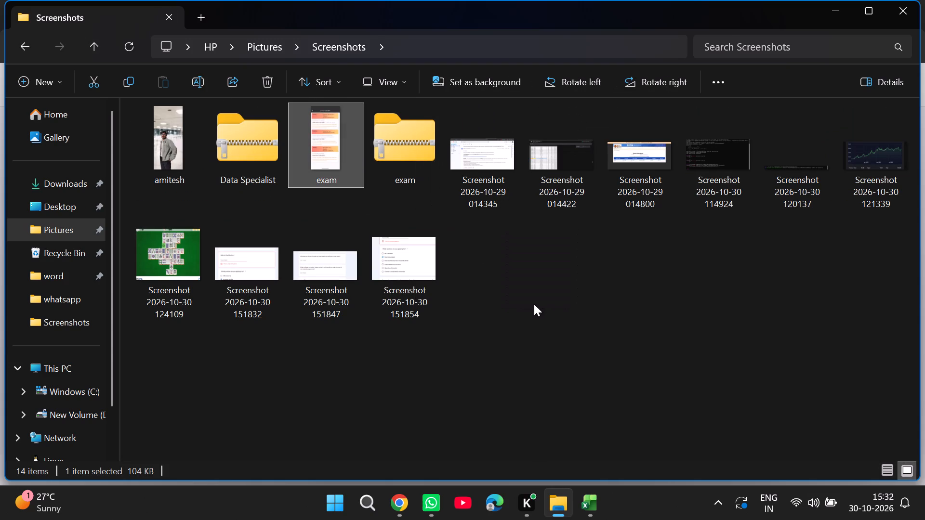
{"action": "double_click", "coordinate": [408, 170]}
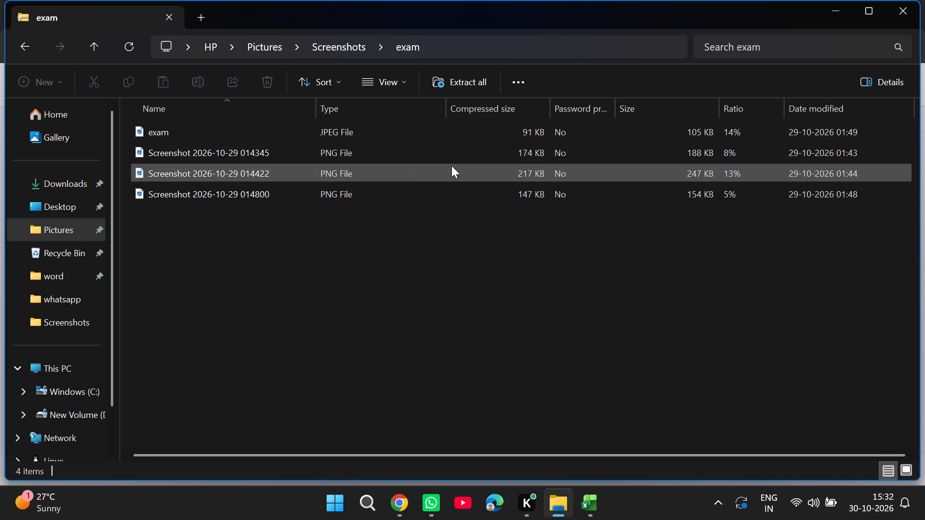
{"action": "left_click", "coordinate": [102, 47]}
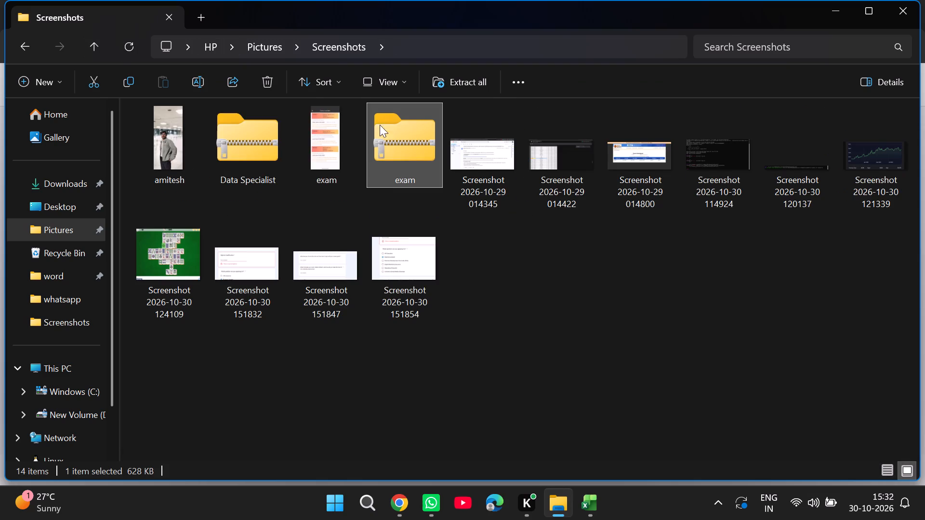
{"action": "double_click", "coordinate": [220, 157]}
{"action": "left_click", "coordinate": [97, 50]}
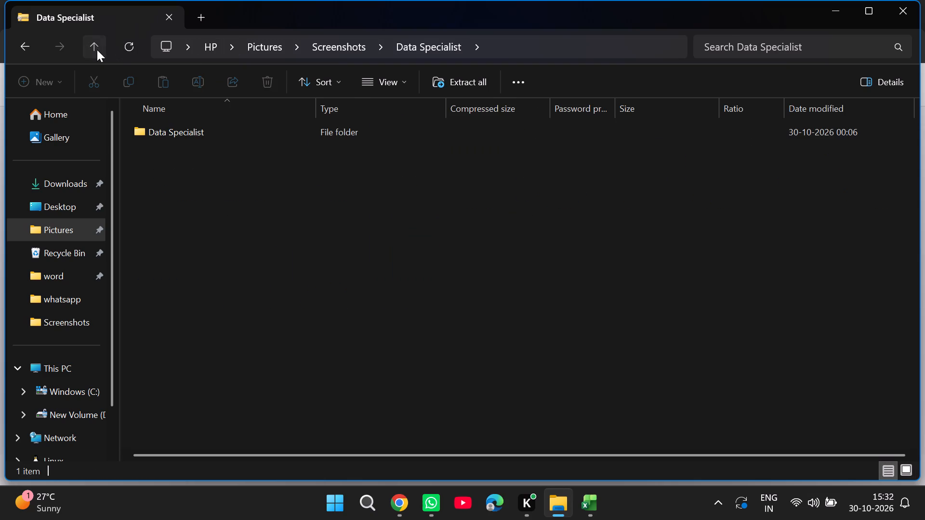
{"action": "double_click", "coordinate": [389, 139]}
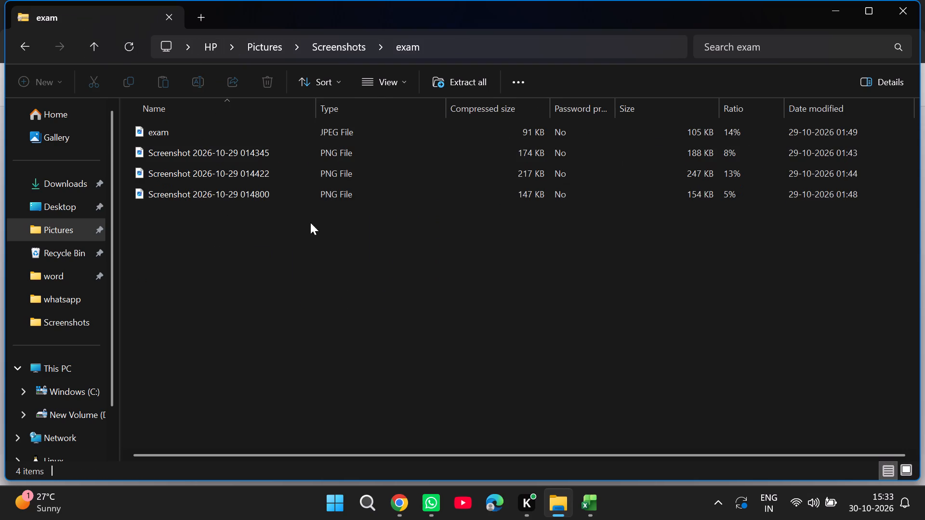
{"action": "left_click_drag", "start_coordinate": [307, 236], "coordinate": [302, 105]}
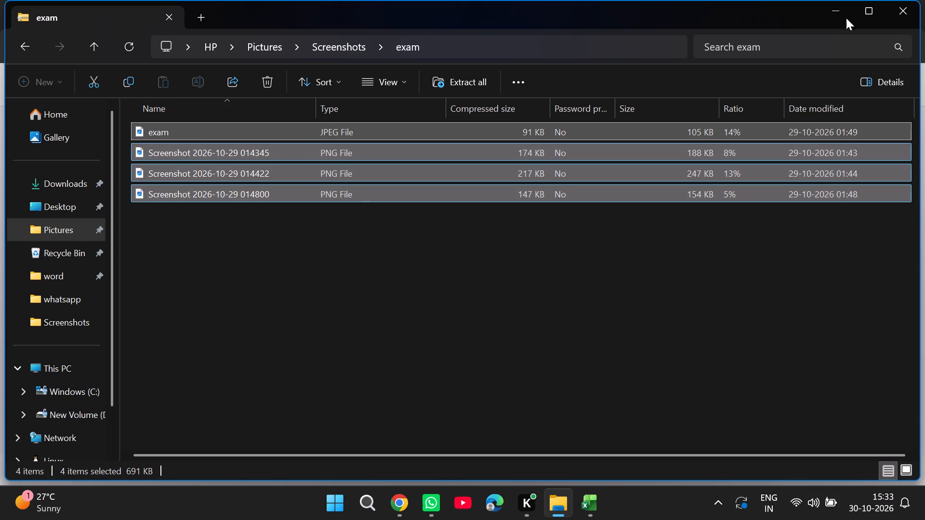
{"action": "left_click", "coordinate": [899, 12]}
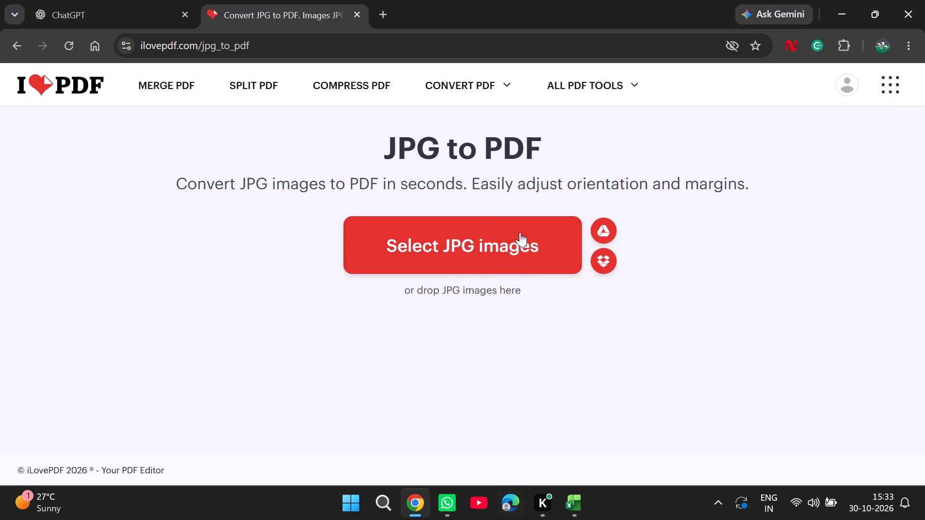
{"action": "left_click", "coordinate": [426, 243]}
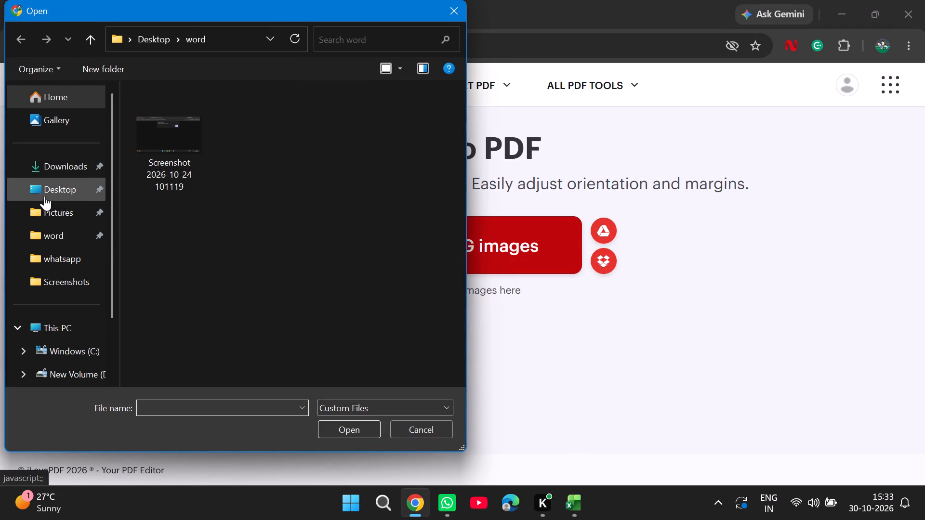
{"action": "left_click", "coordinate": [73, 280]}
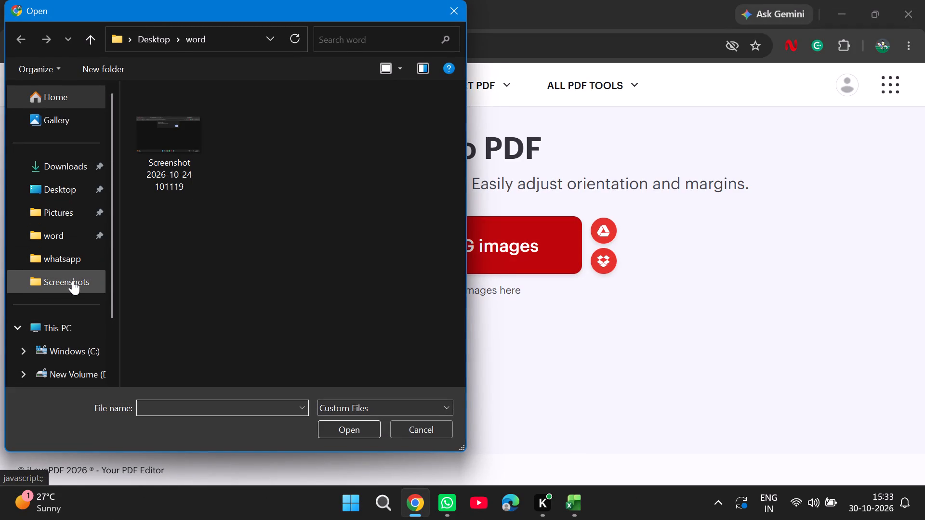
{"action": "left_click", "coordinate": [337, 297]}
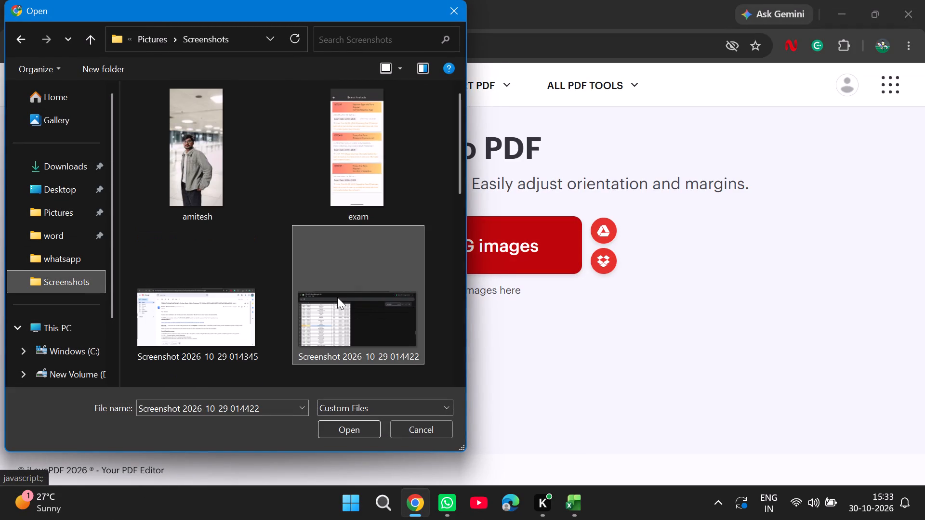
{"action": "left_click", "coordinate": [350, 432]}
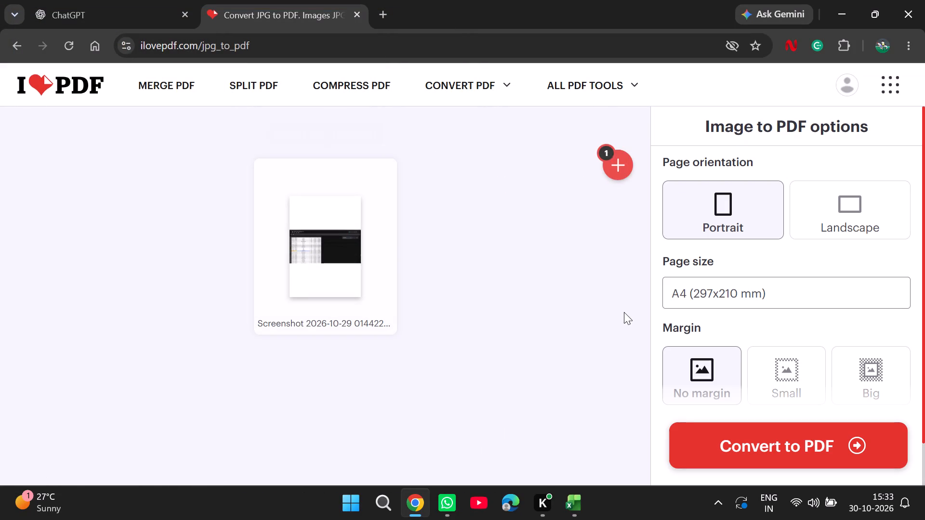
{"action": "left_click", "coordinate": [612, 170]}
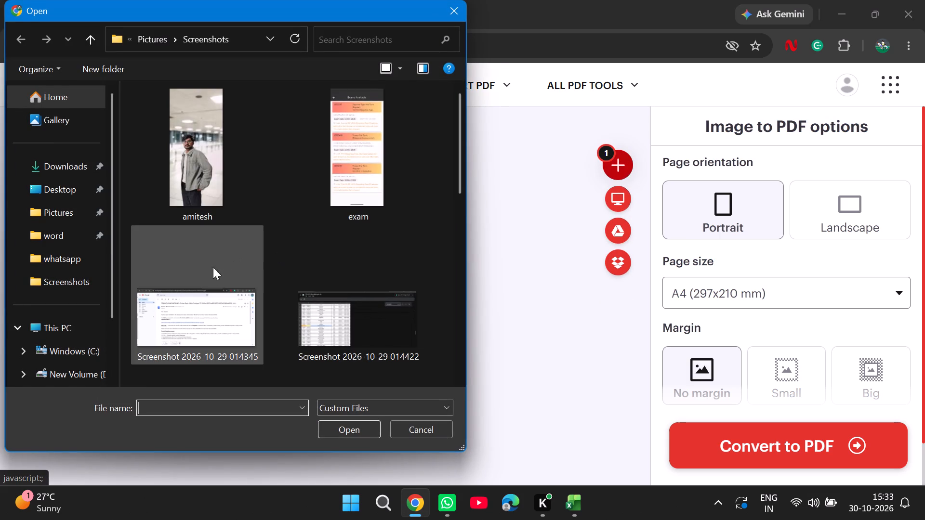
{"action": "left_click", "coordinate": [231, 318]}
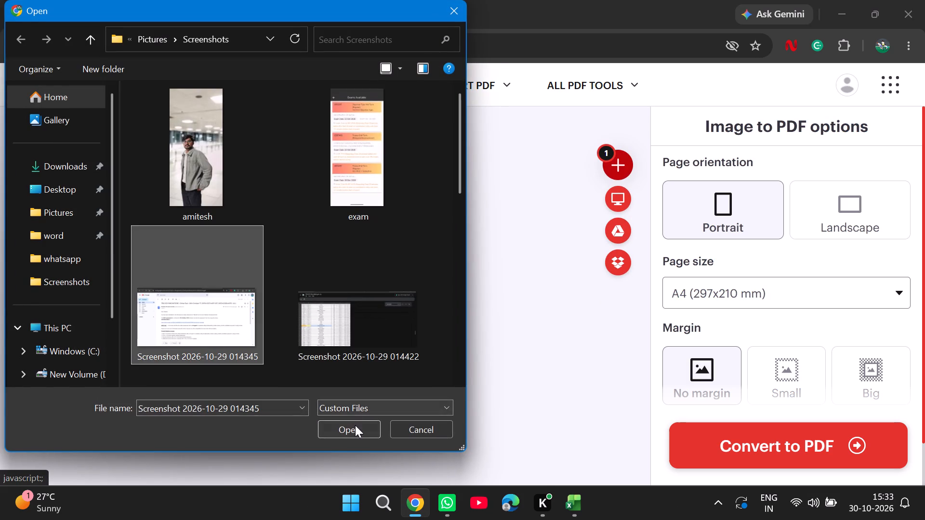
{"action": "left_click", "coordinate": [355, 425]}
{"action": "left_click", "coordinate": [614, 172]}
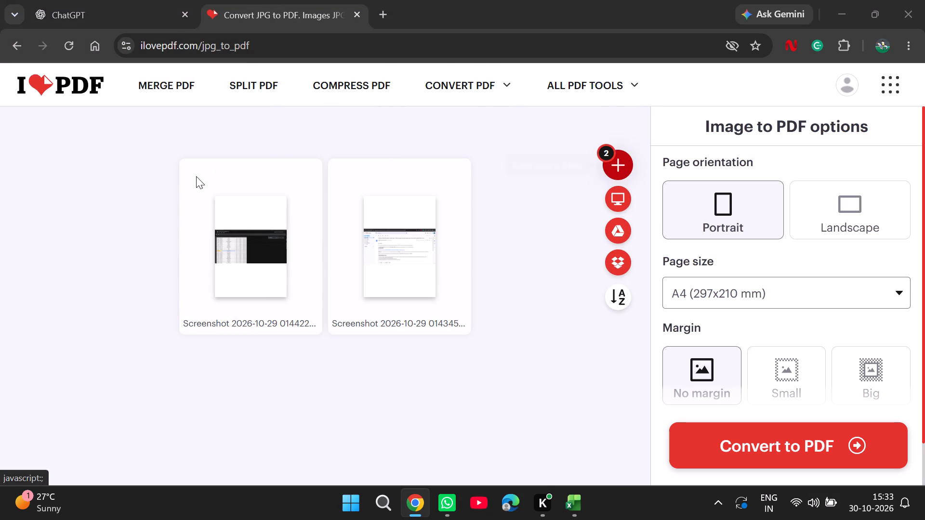
{"action": "left_click", "coordinate": [371, 182]}
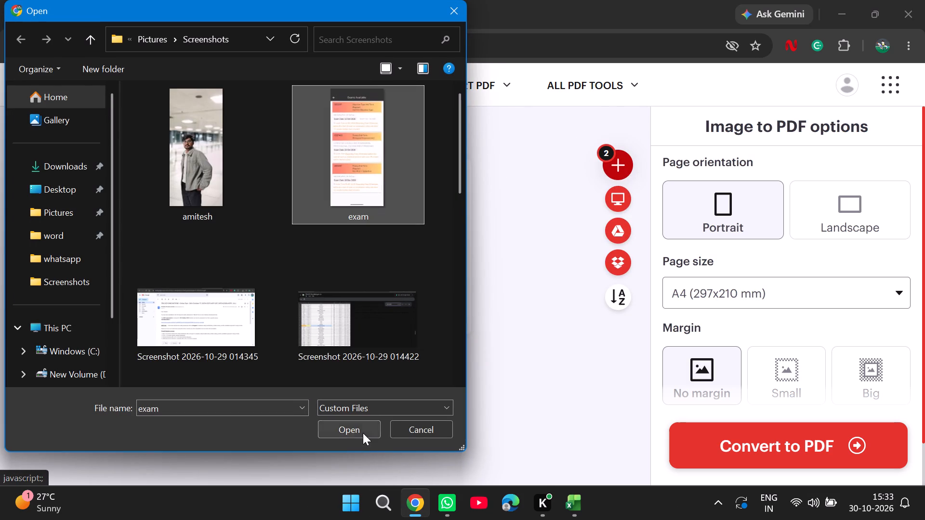
{"action": "left_click", "coordinate": [363, 433]}
{"action": "left_click", "coordinate": [625, 168]}
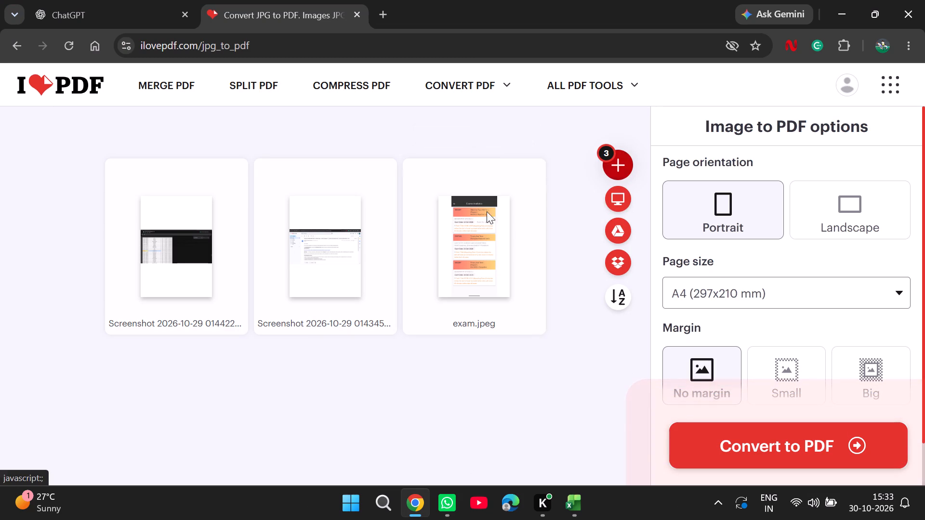
{"action": "scroll", "coordinate": [302, 264], "scroll_direction": "down", "scroll_amount": 3}
{"action": "scroll", "coordinate": [220, 221], "scroll_direction": "up", "scroll_amount": 1}
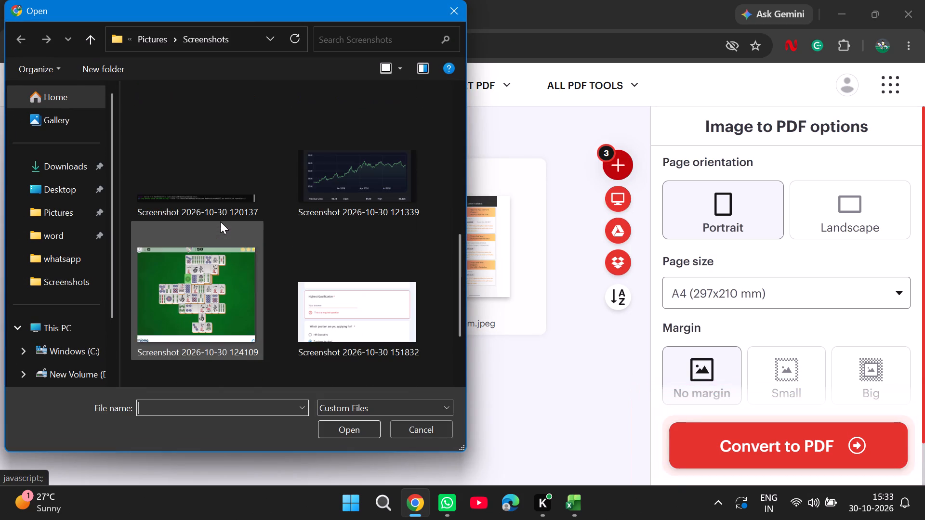
{"action": "scroll", "coordinate": [220, 221], "scroll_direction": "up", "scroll_amount": 1}
{"action": "left_click_drag", "start_coordinate": [457, 295], "coordinate": [455, 199]}
{"action": "left_click", "coordinate": [223, 186]}
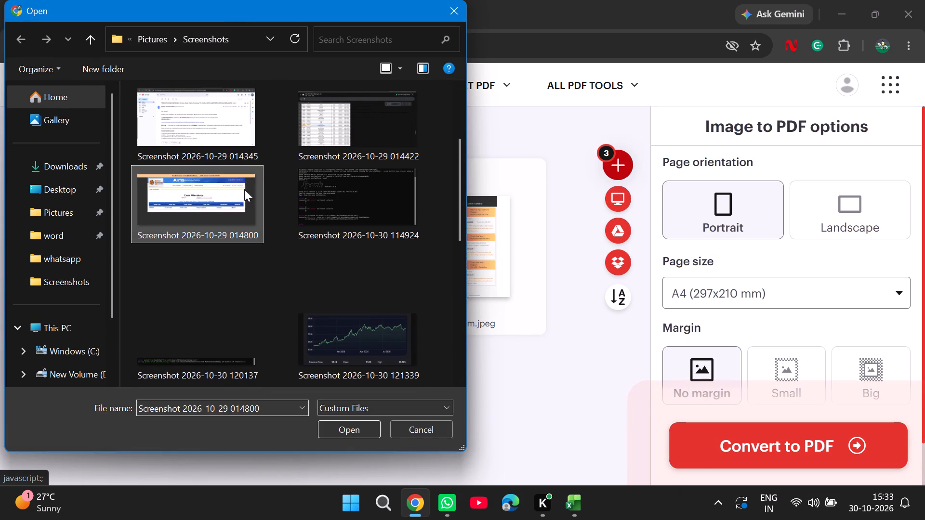
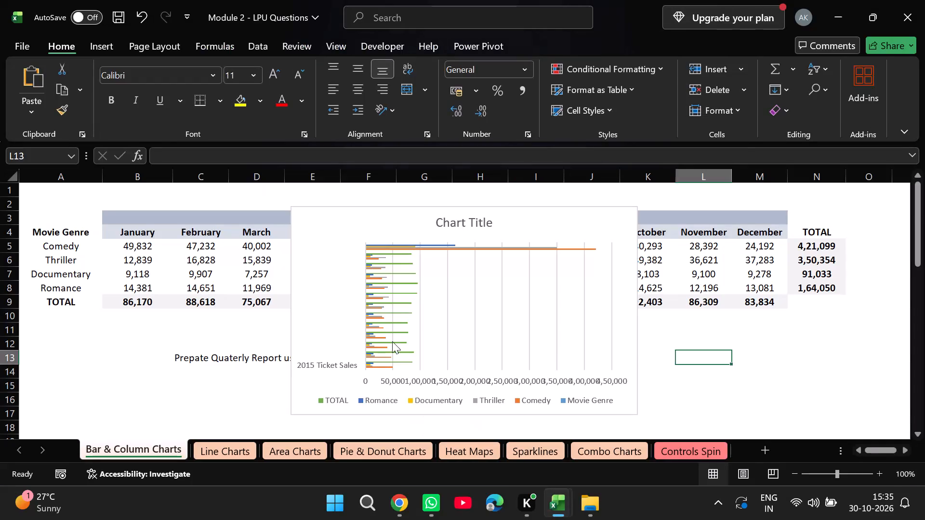
Move the bar chart below the ticket sales table and the quarterly report note, starting at about row 16.
{"action": "scroll", "coordinate": [735, 329], "scroll_direction": "down", "scroll_amount": 1}
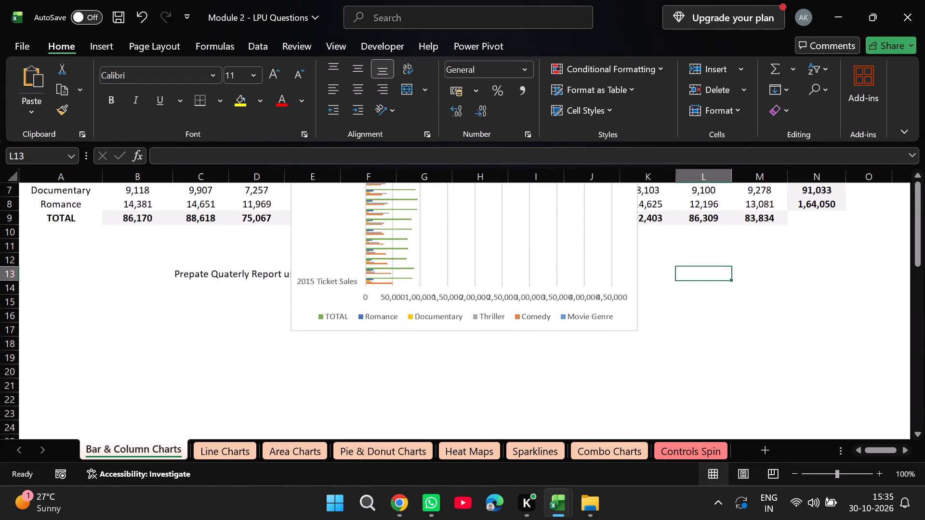
{"action": "scroll", "coordinate": [736, 329], "scroll_direction": "up", "scroll_amount": 1}
{"action": "left_click_drag", "start_coordinate": [509, 192], "coordinate": [493, 378]}
{"action": "scroll", "coordinate": [686, 365], "scroll_direction": "down", "scroll_amount": 2}
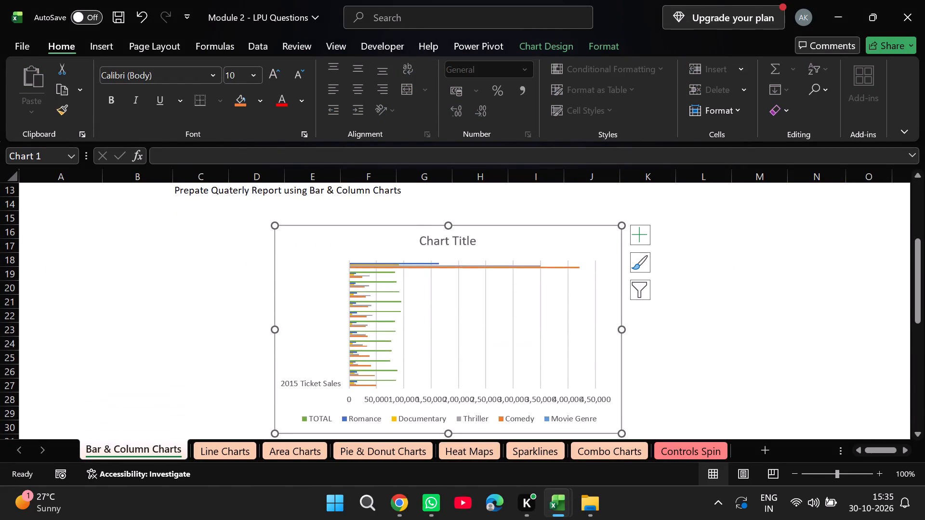
{"action": "scroll", "coordinate": [686, 365], "scroll_direction": "up", "scroll_amount": 2}
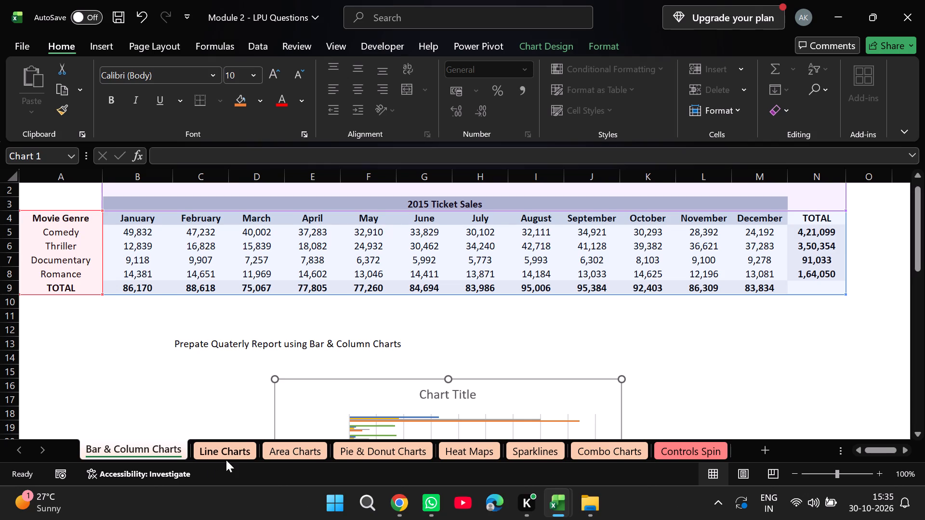
On the Line Charts sheet, insert the recommended Line chart for the Date, Google and Amazon data in A1:C256.
{"action": "left_click", "coordinate": [226, 460]}
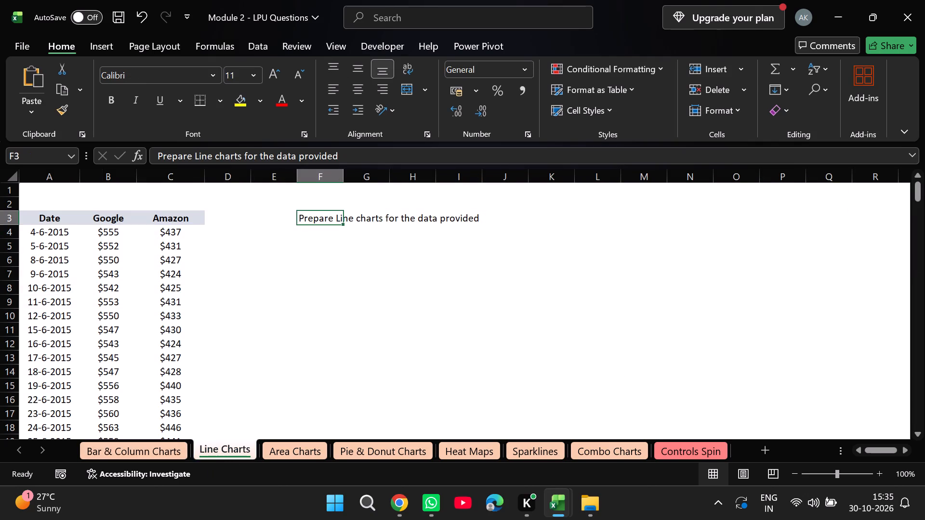
{"action": "left_click", "coordinate": [381, 257]}
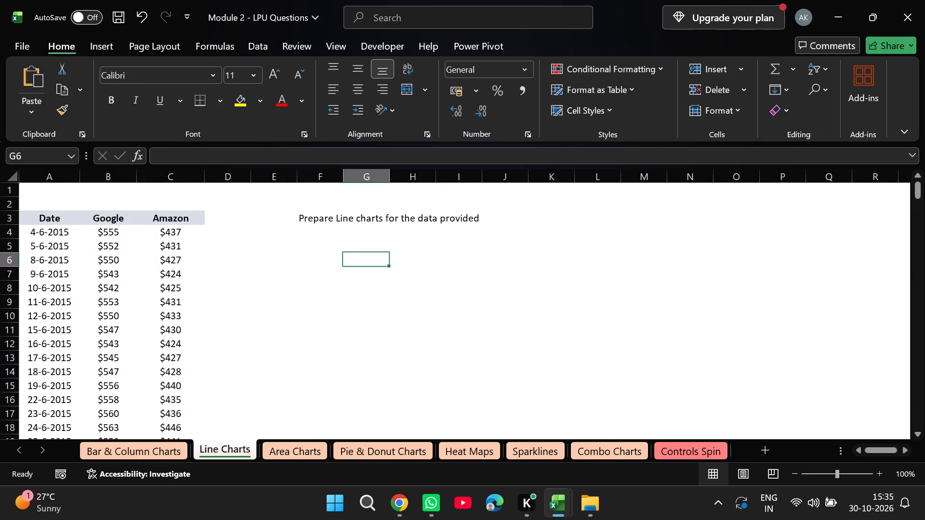
{"action": "left_click_drag", "start_coordinate": [24, 186], "coordinate": [238, 469]}
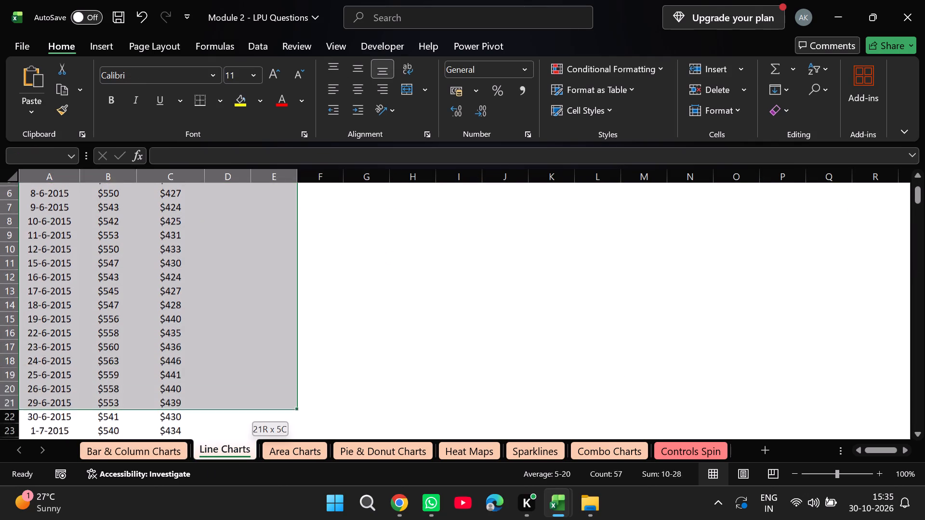
{"action": "left_click_drag", "start_coordinate": [238, 469], "coordinate": [228, 519]}
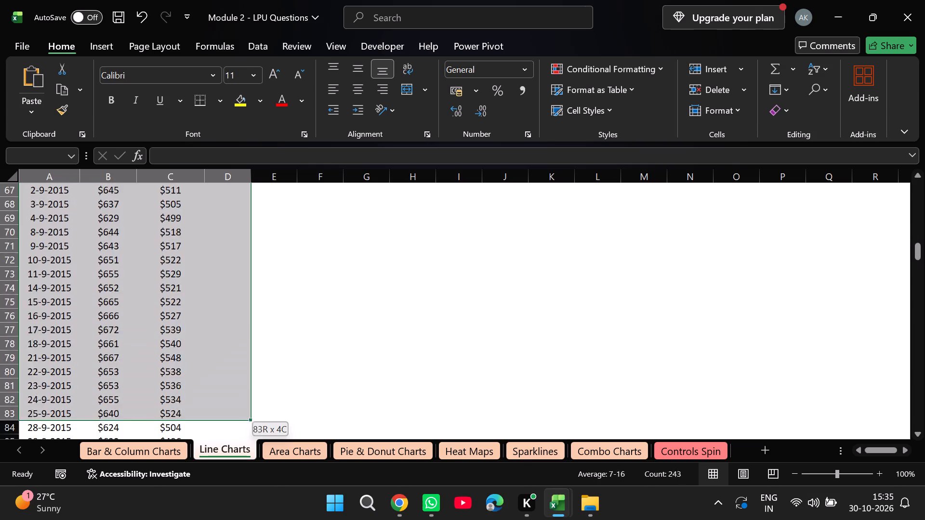
{"action": "left_click_drag", "start_coordinate": [228, 519], "coordinate": [241, 519]}
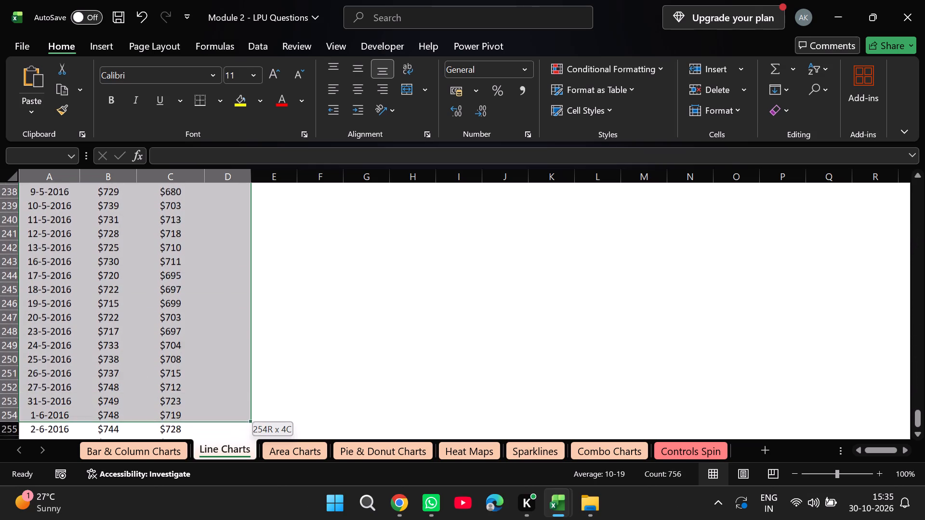
{"action": "left_click_drag", "start_coordinate": [241, 519], "coordinate": [185, 356]}
{"action": "left_click", "coordinate": [112, 45]}
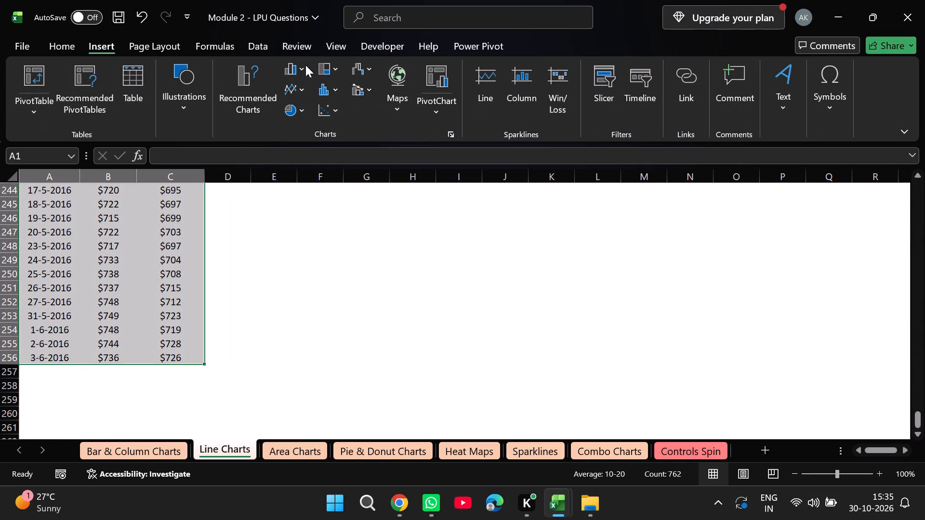
{"action": "left_click", "coordinate": [264, 105]}
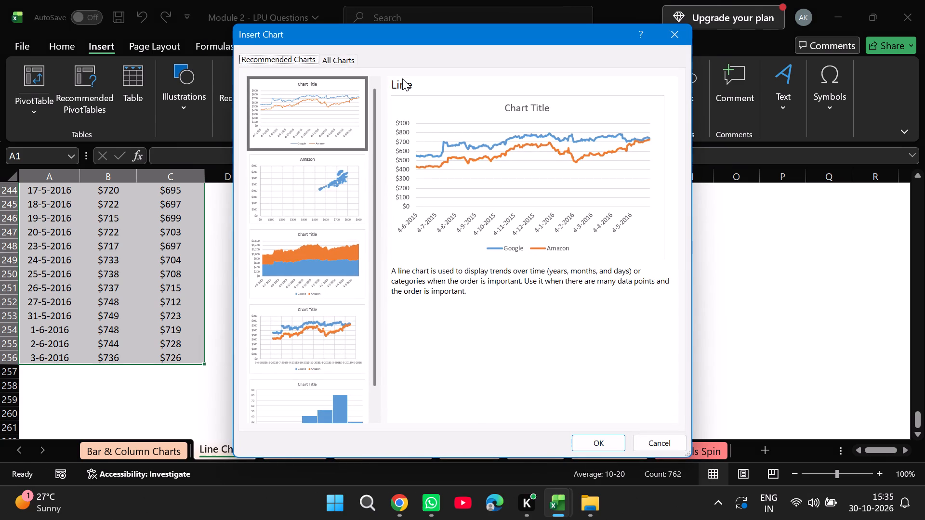
{"action": "left_click", "coordinate": [317, 146]}
{"action": "left_click", "coordinate": [593, 441]}
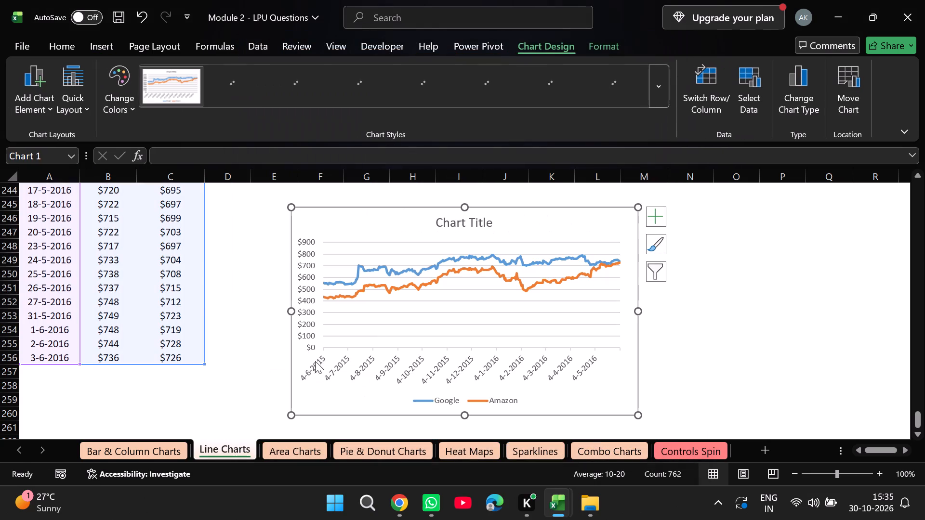
Move the line chart up from the end of the data to about row 208.
{"action": "left_click_drag", "start_coordinate": [397, 220], "coordinate": [390, 139]}
{"action": "left_click", "coordinate": [254, 260]}
{"action": "scroll", "coordinate": [254, 260], "scroll_direction": "up", "scroll_amount": 1}
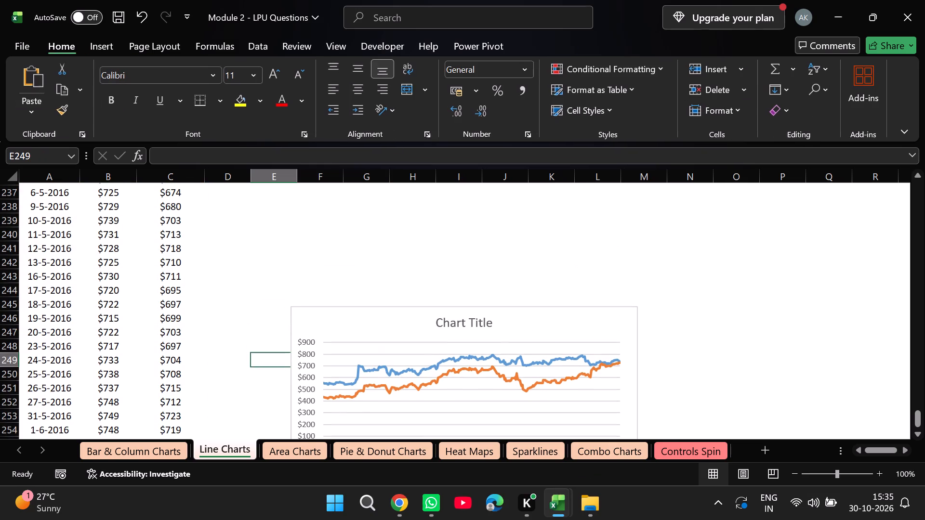
{"action": "scroll", "coordinate": [254, 260], "scroll_direction": "up", "scroll_amount": 1}
{"action": "left_click_drag", "start_coordinate": [352, 324], "coordinate": [360, 201]}
{"action": "scroll", "coordinate": [256, 260], "scroll_direction": "up", "scroll_amount": 3}
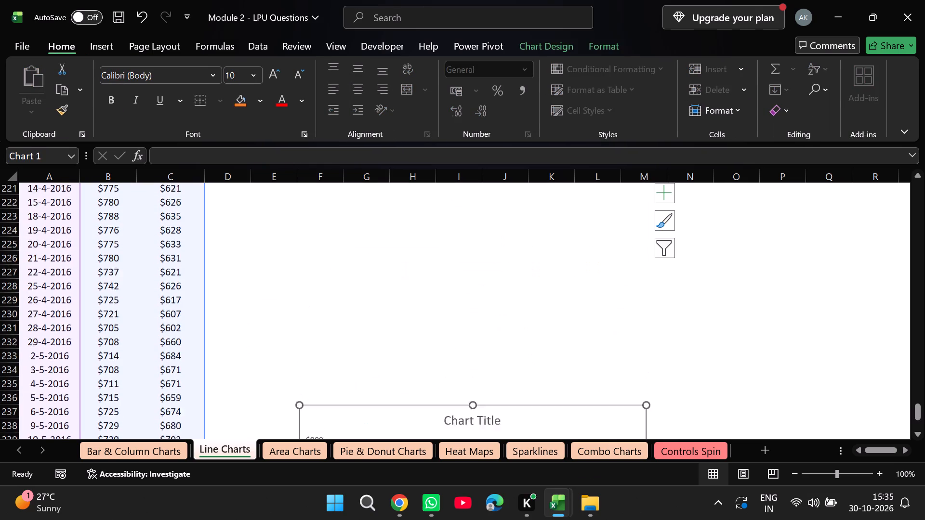
{"action": "left_click_drag", "start_coordinate": [370, 432], "coordinate": [376, 202]}
{"action": "scroll", "coordinate": [262, 279], "scroll_direction": "up", "scroll_amount": 2}
{"action": "left_click_drag", "start_coordinate": [359, 364], "coordinate": [444, 194]}
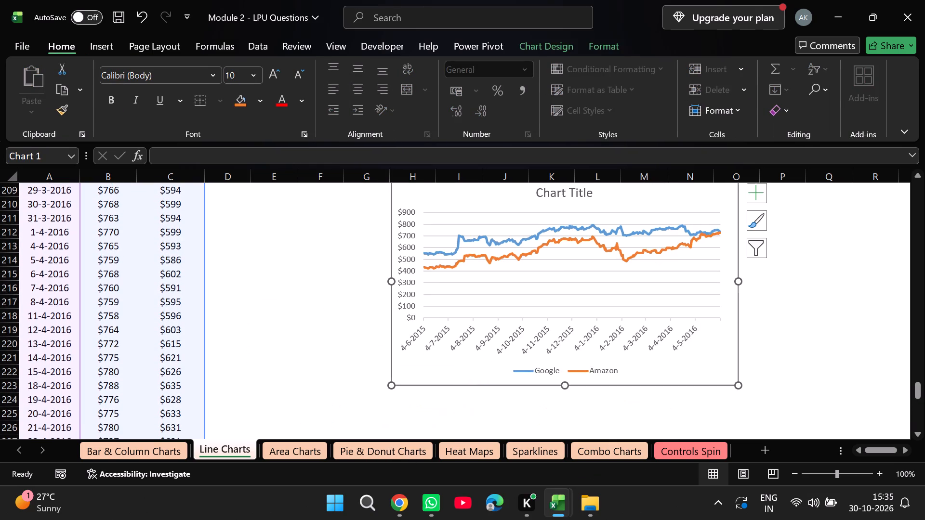
{"action": "scroll", "coordinate": [260, 253], "scroll_direction": "up", "scroll_amount": 1}
{"action": "left_click_drag", "start_coordinate": [443, 303], "coordinate": [414, 169]}
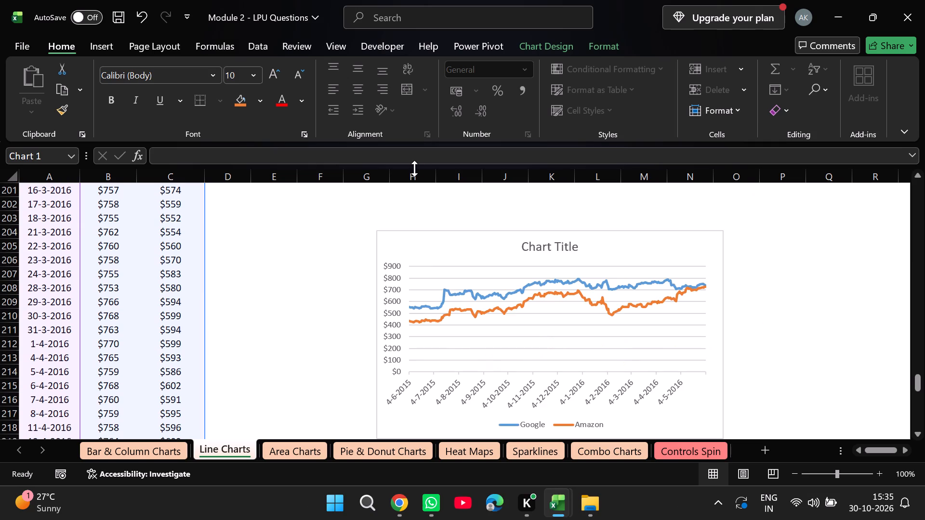
{"action": "scroll", "coordinate": [313, 257], "scroll_direction": "up", "scroll_amount": 1}
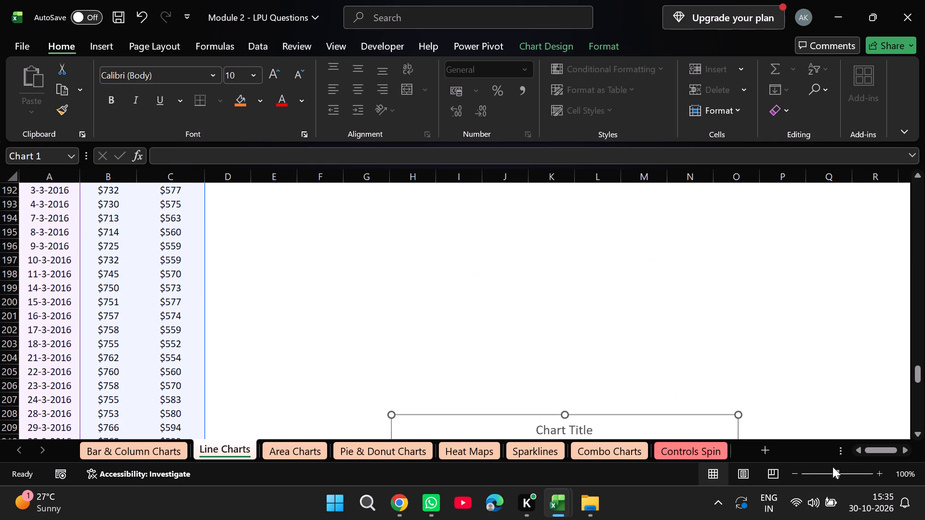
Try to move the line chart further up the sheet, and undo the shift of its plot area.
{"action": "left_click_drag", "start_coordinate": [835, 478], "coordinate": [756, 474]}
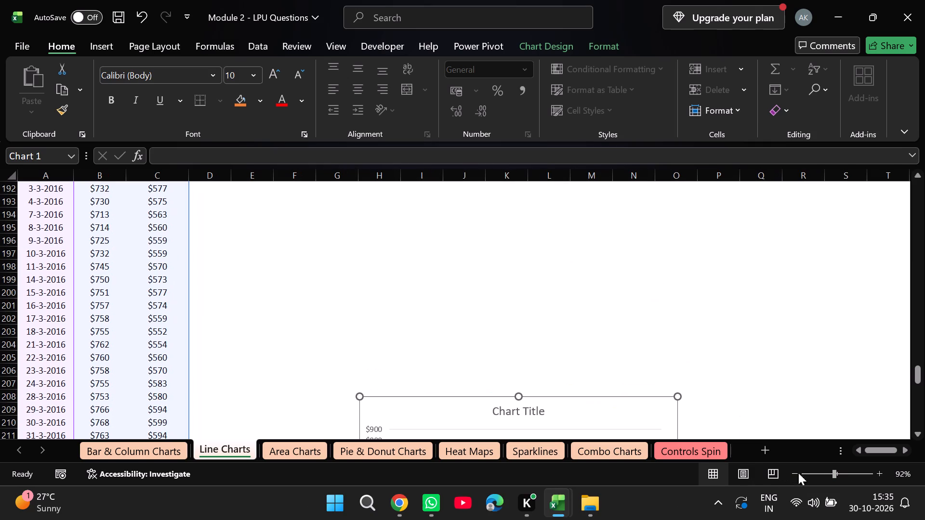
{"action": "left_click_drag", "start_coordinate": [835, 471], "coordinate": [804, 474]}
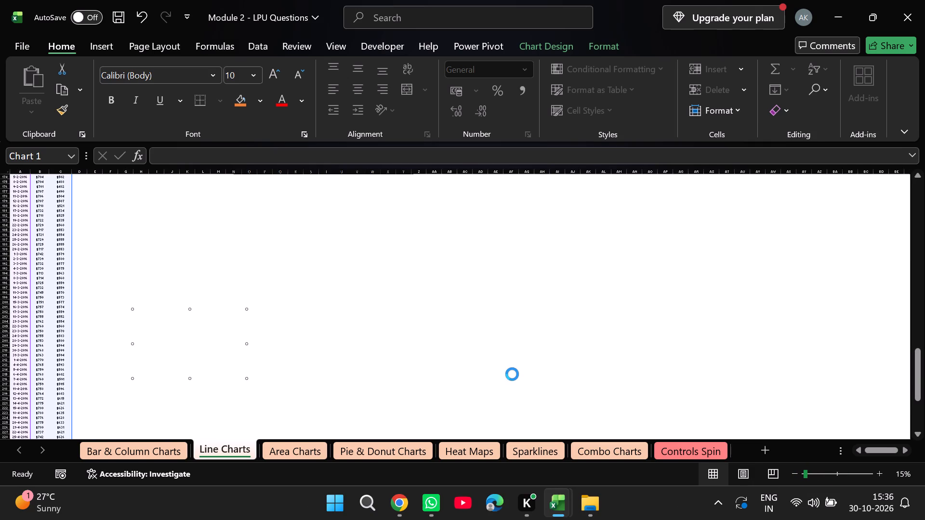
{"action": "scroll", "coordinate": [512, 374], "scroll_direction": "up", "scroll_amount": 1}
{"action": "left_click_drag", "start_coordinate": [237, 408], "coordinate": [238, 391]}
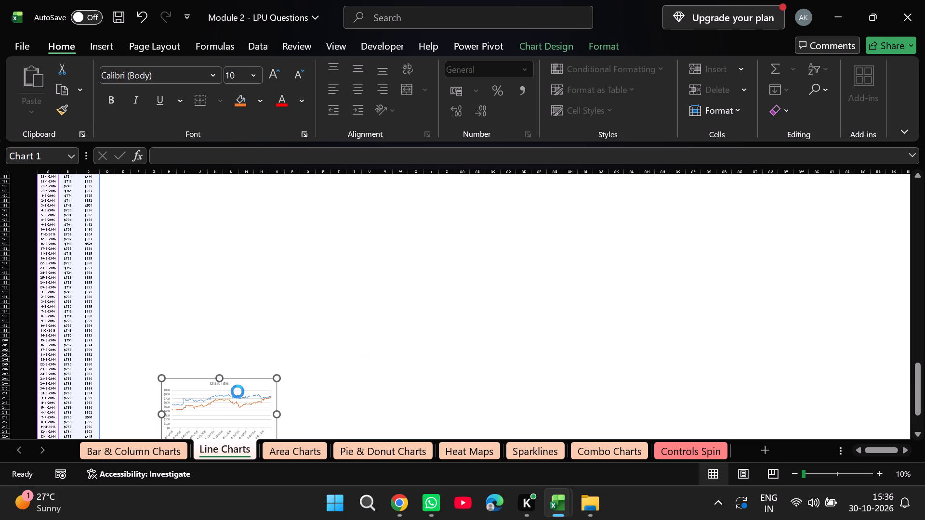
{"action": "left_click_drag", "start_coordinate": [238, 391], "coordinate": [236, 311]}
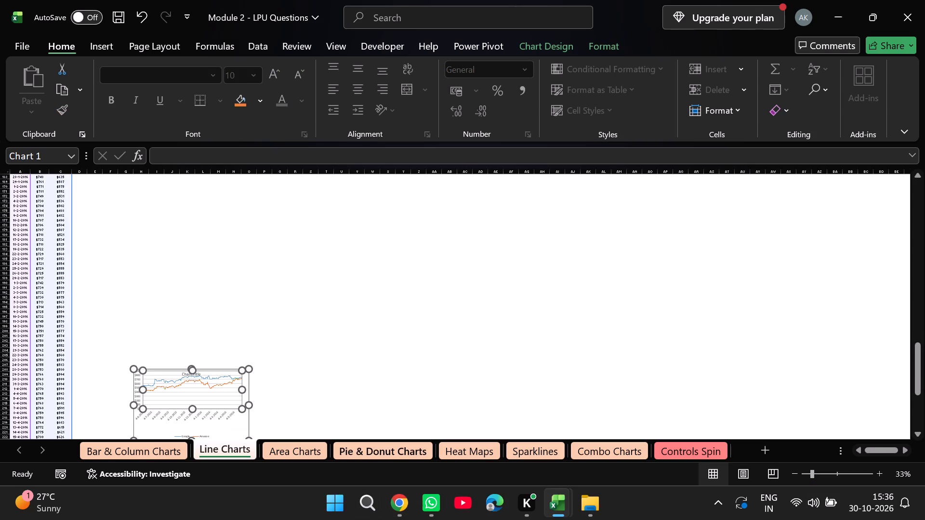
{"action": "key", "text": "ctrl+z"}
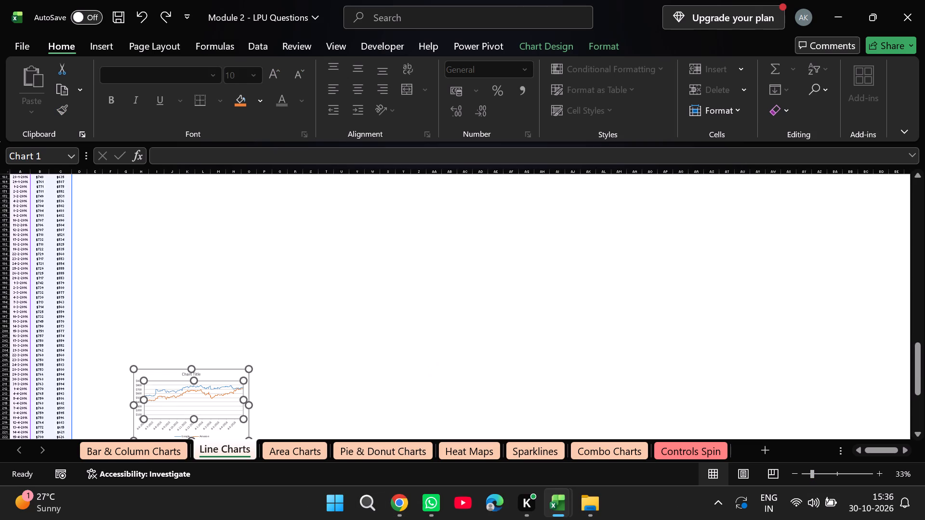
Move the line chart up to about row 7, beside the first rows of the Google and Amazon price data.
{"action": "left_click_drag", "start_coordinate": [170, 374], "coordinate": [169, 243]}
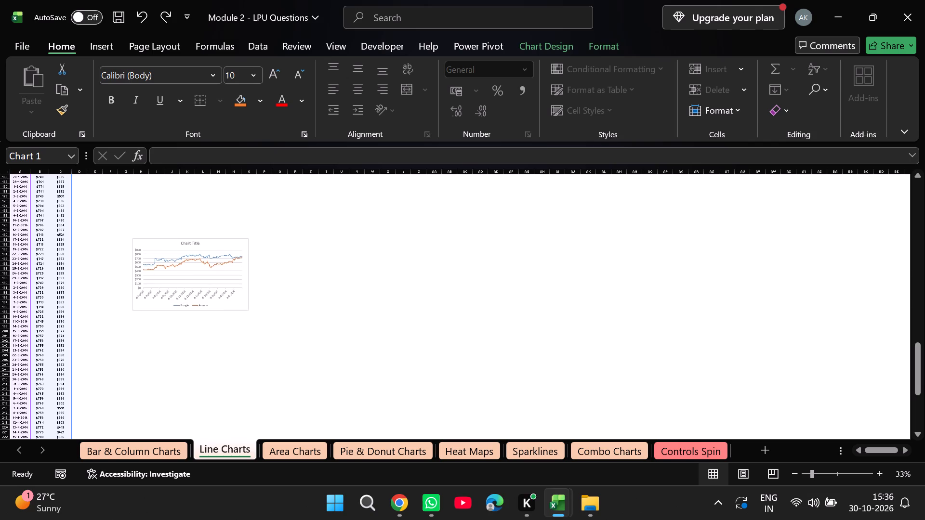
{"action": "left_click_drag", "start_coordinate": [169, 243], "coordinate": [167, 191]}
{"action": "scroll", "coordinate": [336, 246], "scroll_direction": "up", "scroll_amount": 2}
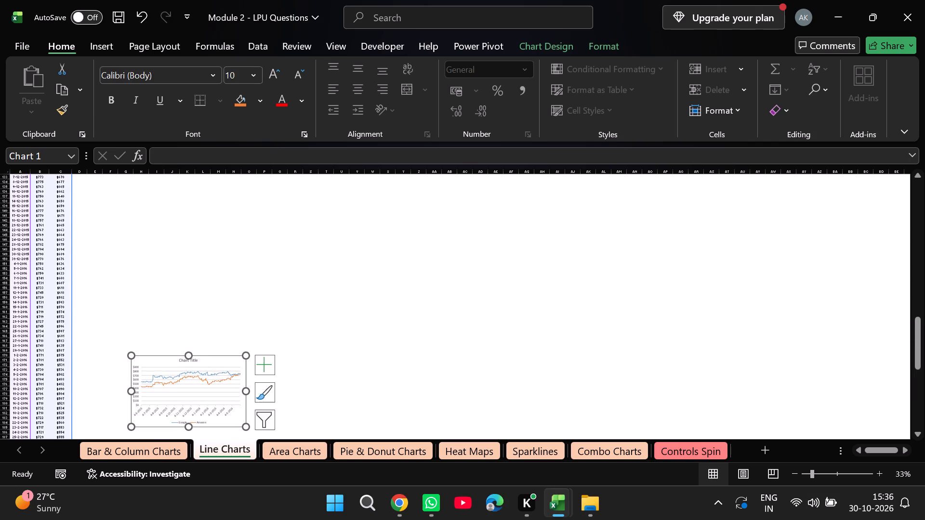
{"action": "left_click_drag", "start_coordinate": [156, 361], "coordinate": [161, 194]}
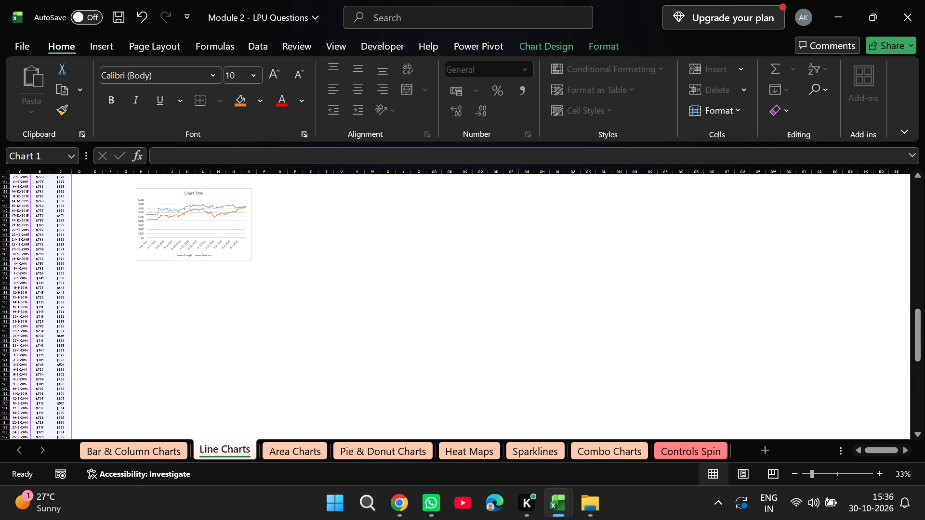
{"action": "left_click_drag", "start_coordinate": [161, 194], "coordinate": [161, 194]}
{"action": "scroll", "coordinate": [346, 234], "scroll_direction": "up", "scroll_amount": 2}
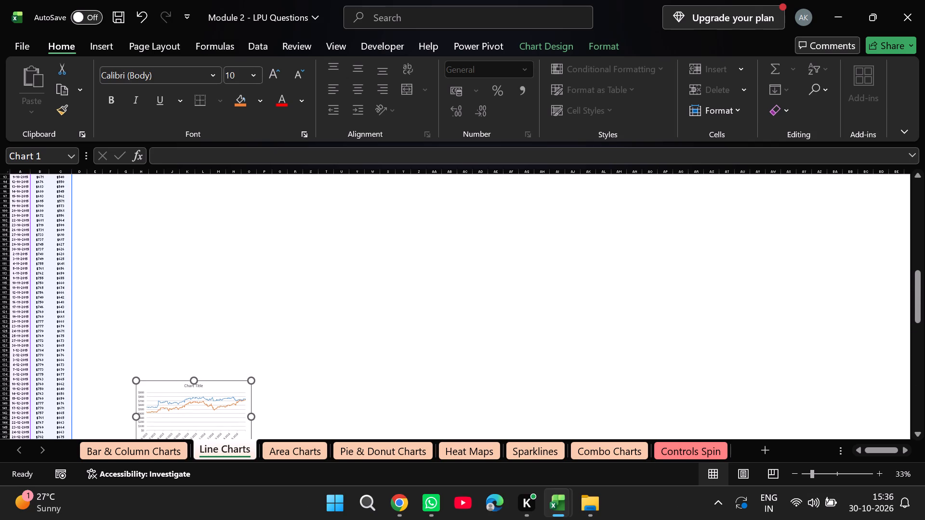
{"action": "left_click_drag", "start_coordinate": [155, 382], "coordinate": [166, 197]}
{"action": "scroll", "coordinate": [340, 242], "scroll_direction": "up", "scroll_amount": 1}
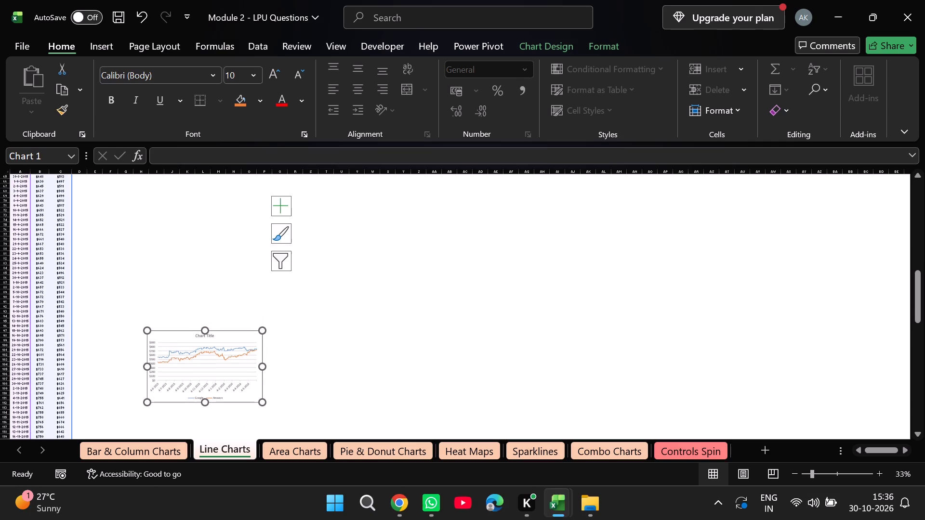
{"action": "scroll", "coordinate": [340, 242], "scroll_direction": "up", "scroll_amount": 1}
{"action": "left_click_drag", "start_coordinate": [171, 333], "coordinate": [175, 209]}
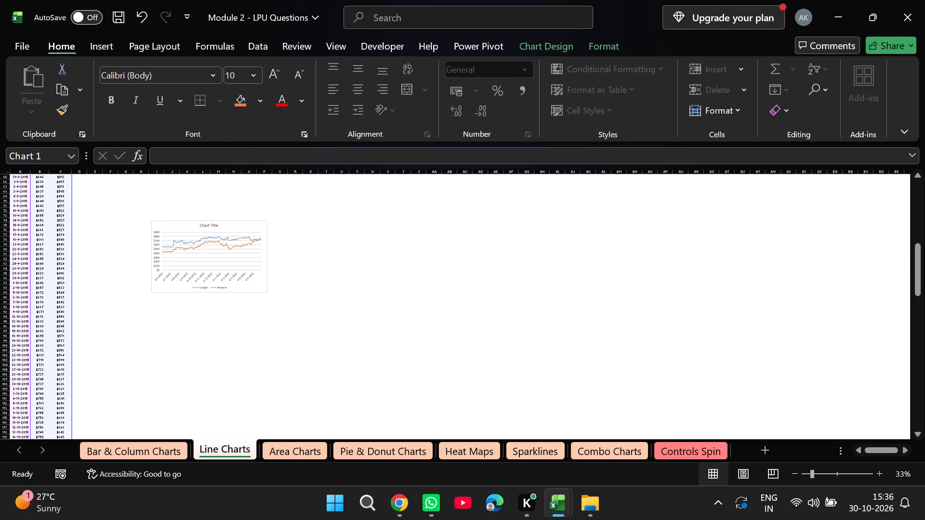
{"action": "left_click_drag", "start_coordinate": [175, 209], "coordinate": [142, 177]}
{"action": "scroll", "coordinate": [286, 222], "scroll_direction": "up", "scroll_amount": 2}
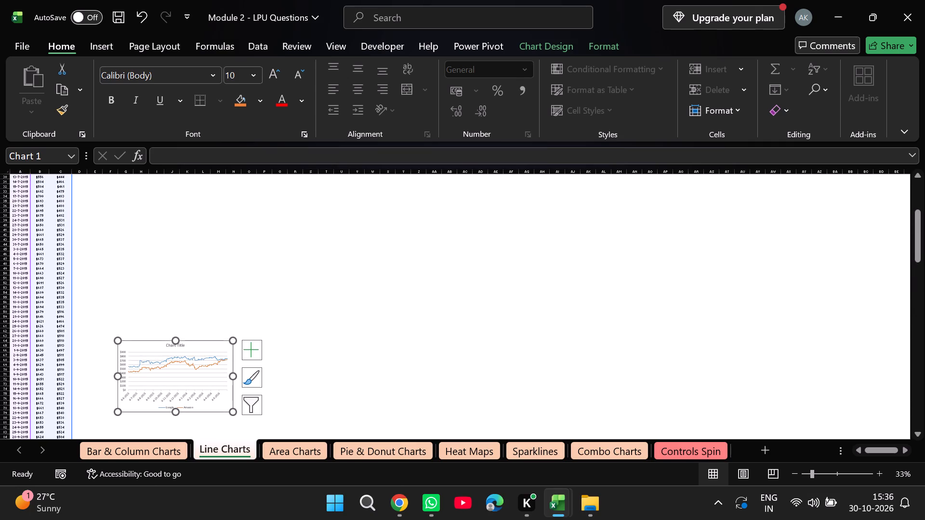
{"action": "left_click_drag", "start_coordinate": [135, 344], "coordinate": [159, 189]}
{"action": "scroll", "coordinate": [355, 252], "scroll_direction": "up", "scroll_amount": 1}
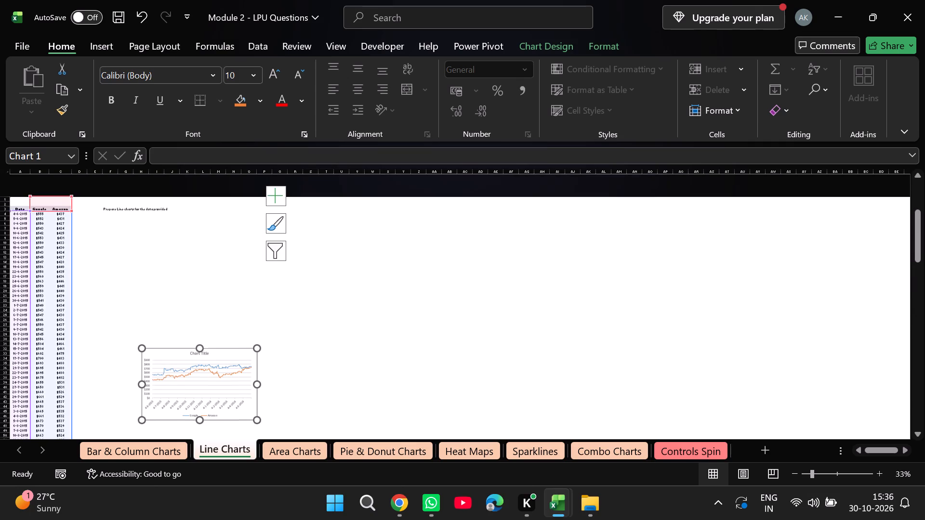
{"action": "scroll", "coordinate": [355, 252], "scroll_direction": "up", "scroll_amount": 1}
{"action": "left_click_drag", "start_coordinate": [162, 334], "coordinate": [129, 214]}
{"action": "left_click", "coordinate": [837, 468]}
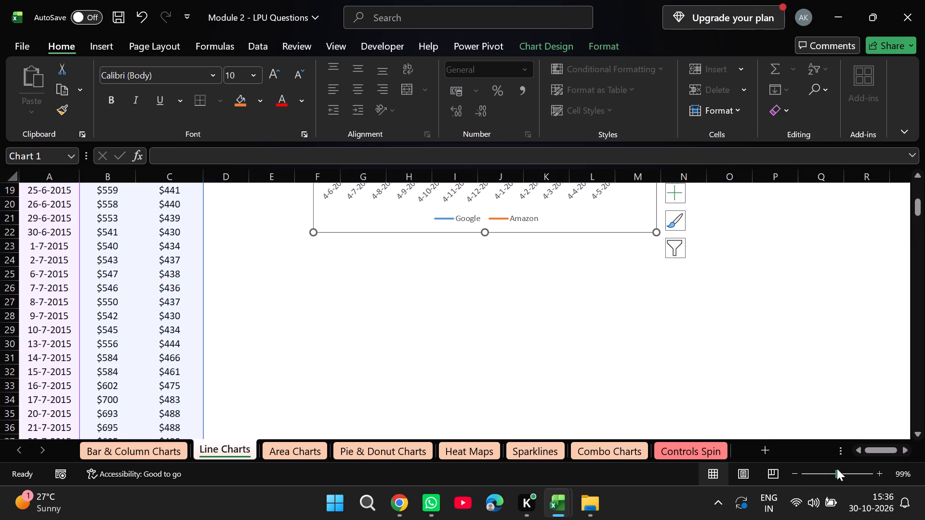
{"action": "scroll", "coordinate": [462, 304], "scroll_direction": "up", "scroll_amount": 1}
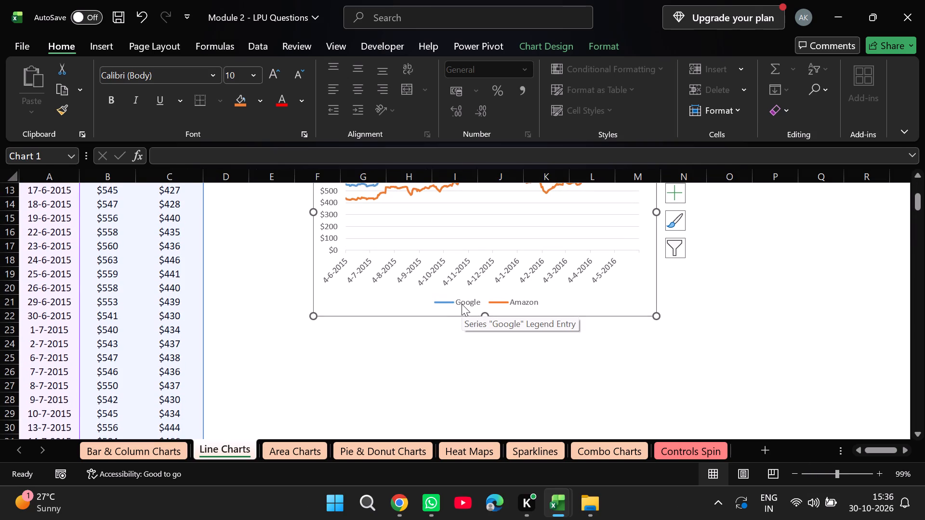
{"action": "left_click", "coordinate": [277, 284]}
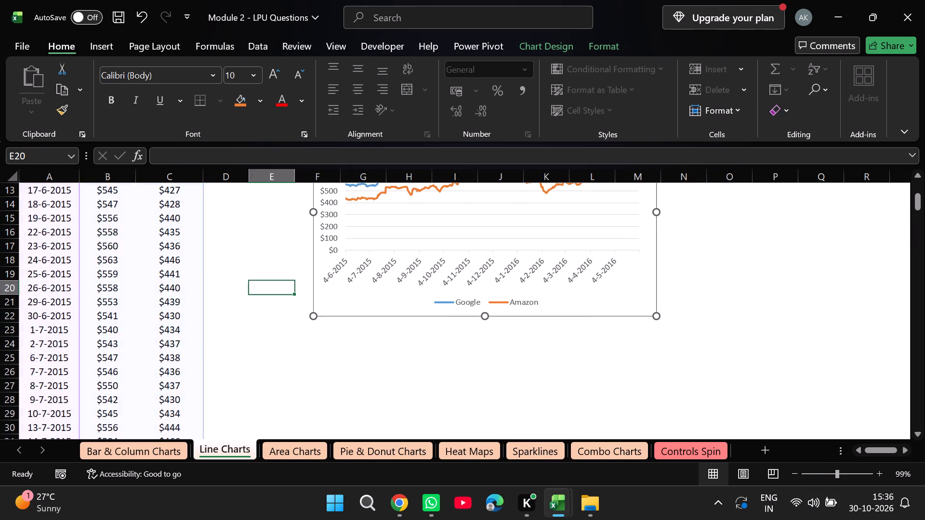
{"action": "scroll", "coordinate": [277, 284], "scroll_direction": "up", "scroll_amount": 2}
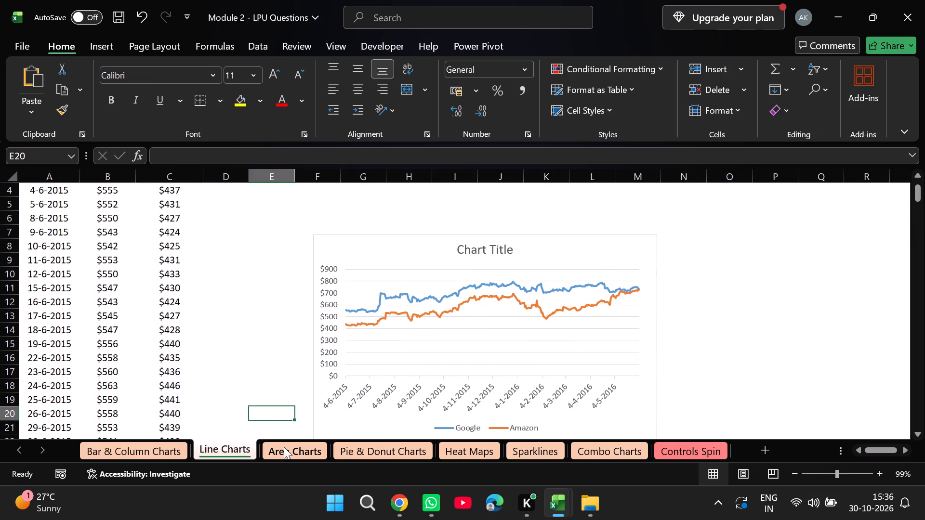
On the Pie & Donut Charts sheet, select the category table in A2:F8 as the source data for a chart.
{"action": "left_click", "coordinate": [284, 447]}
{"action": "scroll", "coordinate": [206, 332], "scroll_direction": "up", "scroll_amount": 1}
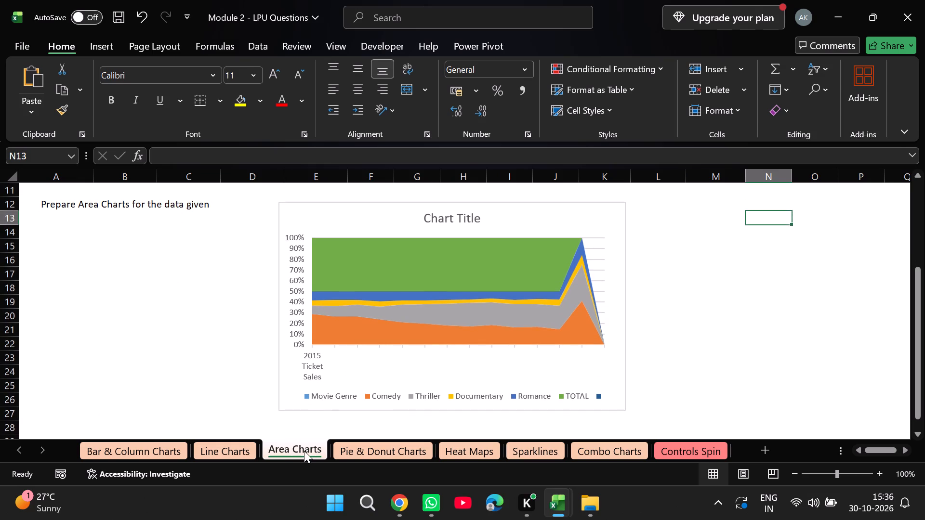
{"action": "left_click", "coordinate": [372, 449]}
{"action": "scroll", "coordinate": [298, 341], "scroll_direction": "up", "scroll_amount": 1}
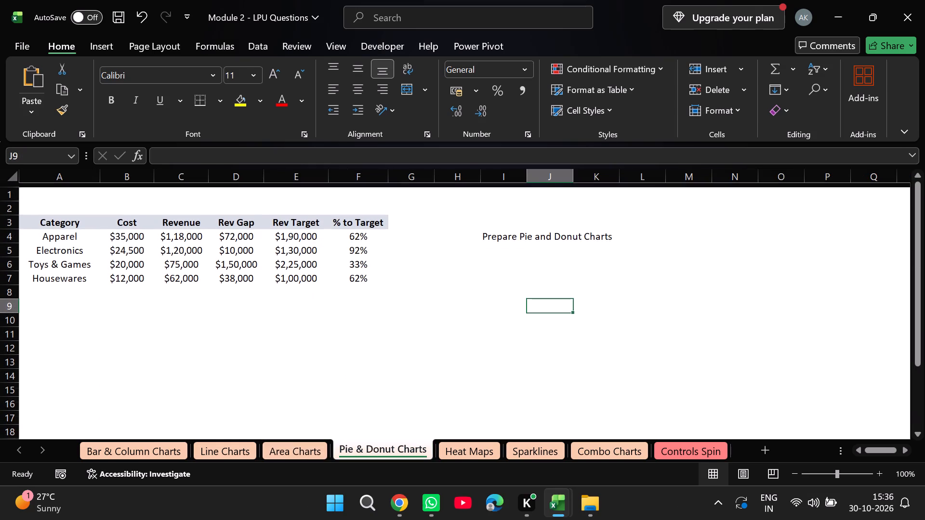
{"action": "left_click_drag", "start_coordinate": [17, 195], "coordinate": [204, 174]}
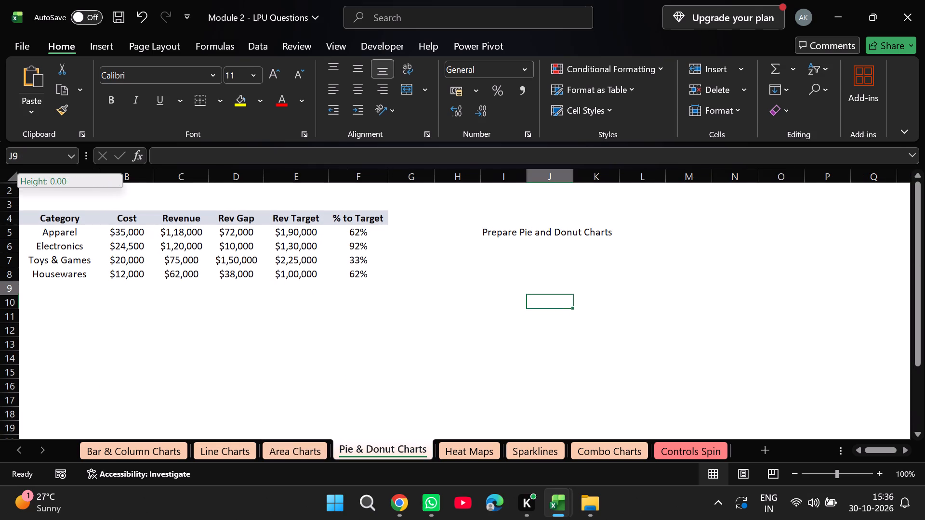
{"action": "left_click_drag", "start_coordinate": [204, 174], "coordinate": [196, 172]}
{"action": "left_click_drag", "start_coordinate": [390, 264], "coordinate": [36, 182]}
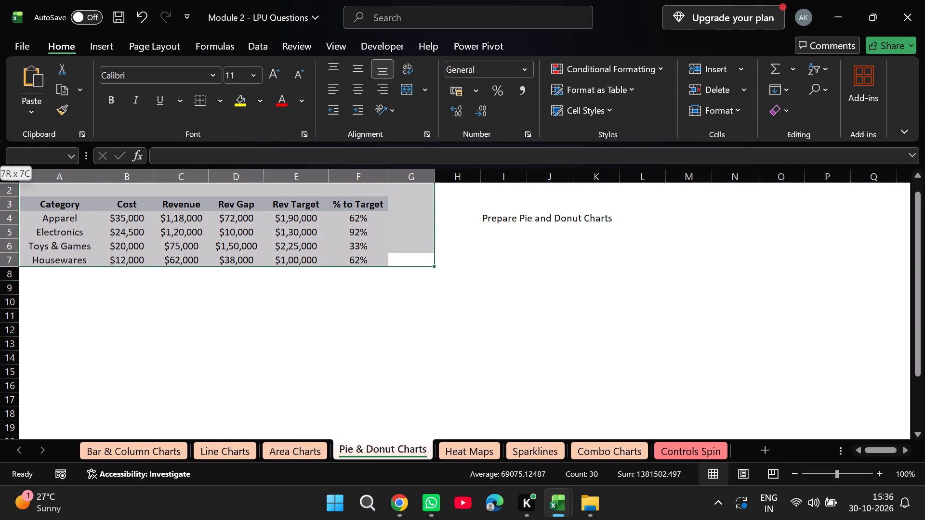
{"action": "left_click_drag", "start_coordinate": [36, 182], "coordinate": [46, 185]}
{"action": "left_click", "coordinate": [93, 292]}
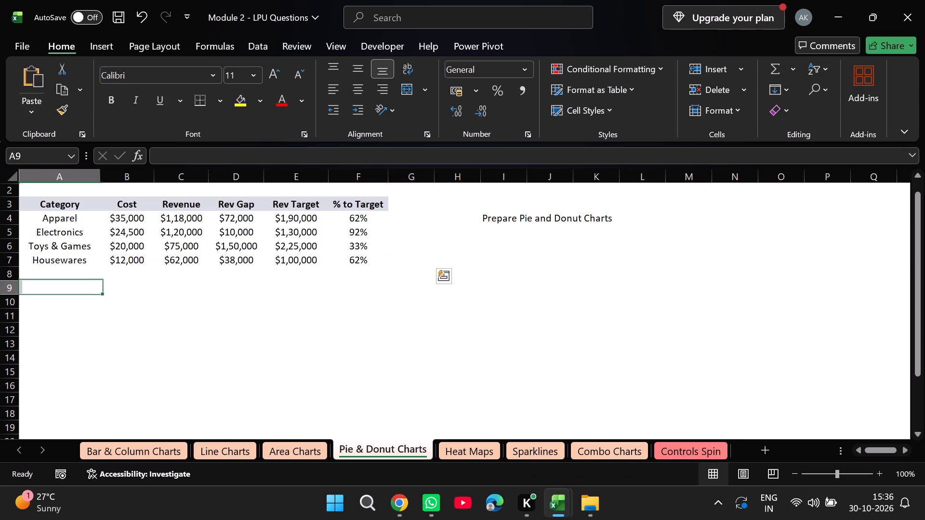
{"action": "left_click_drag", "start_coordinate": [24, 189], "coordinate": [374, 280]}
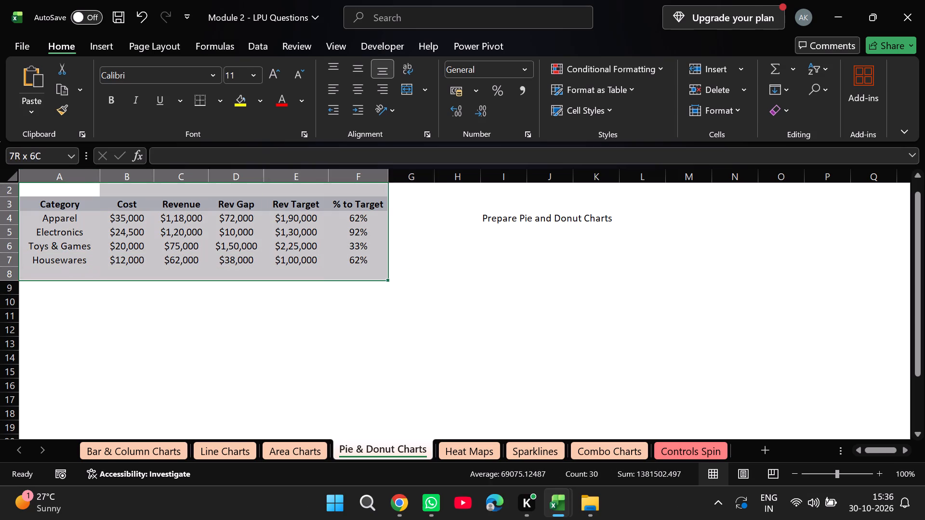
{"action": "left_click_drag", "start_coordinate": [374, 280], "coordinate": [385, 280]}
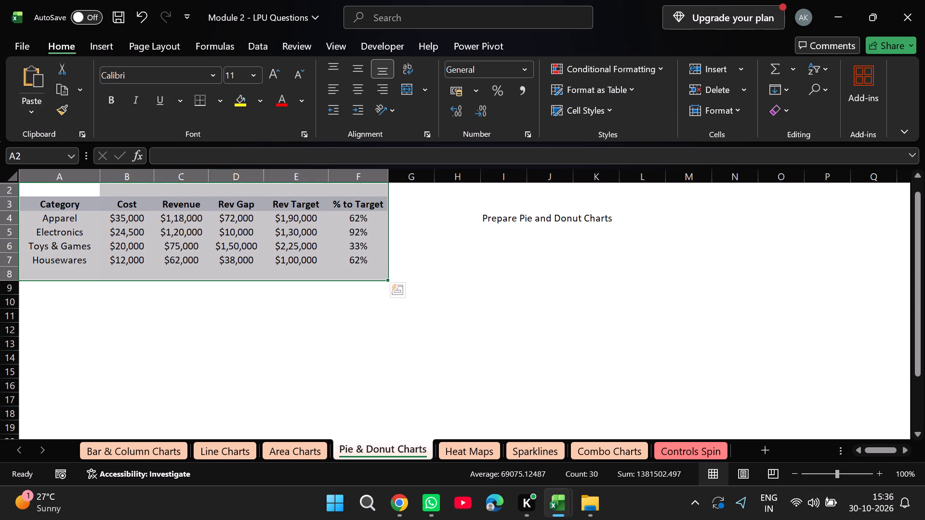
Switch to Chrome and return from the failed download's privacy error page to iLovePDF's JPG to PDF upload page.
{"action": "left_click", "coordinate": [389, 516]}
{"action": "scroll", "coordinate": [172, 157], "scroll_direction": "right", "scroll_amount": 4}
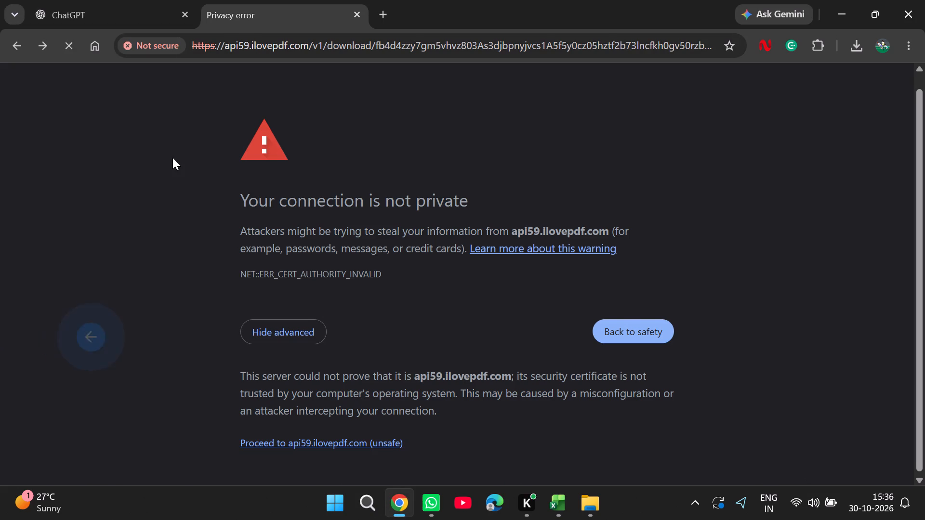
{"action": "left_click", "coordinate": [320, 212]}
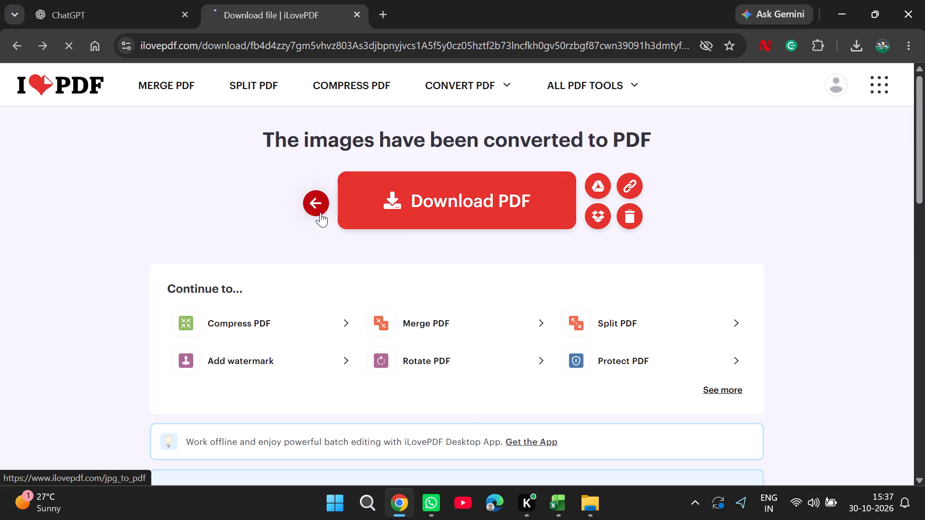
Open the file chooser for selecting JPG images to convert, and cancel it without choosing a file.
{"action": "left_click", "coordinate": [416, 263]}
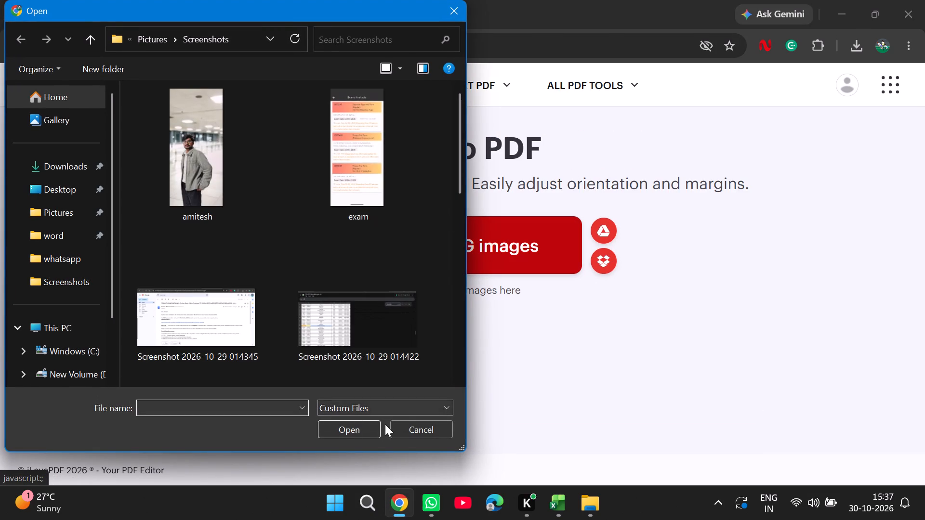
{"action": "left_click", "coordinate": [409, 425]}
Open a new browser tab beside the iLovePDF page.
{"action": "key", "text": "ctrl+t"}
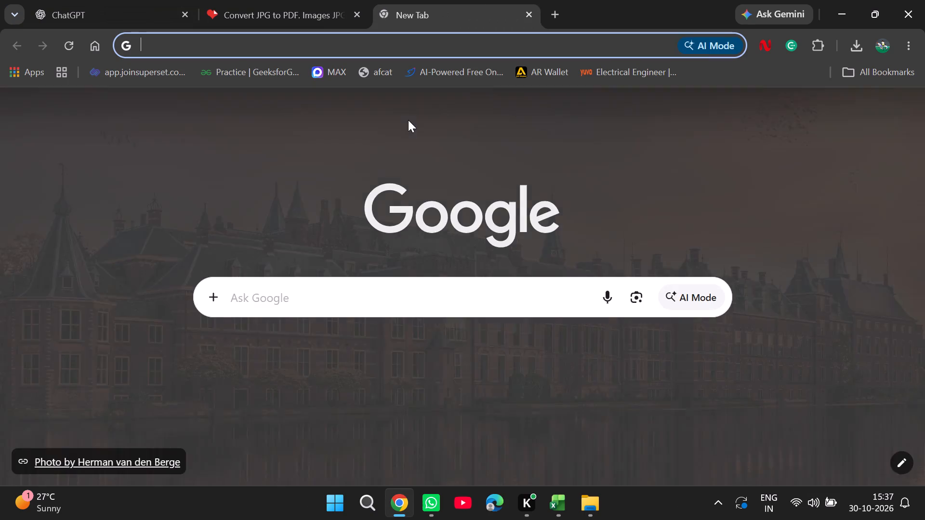
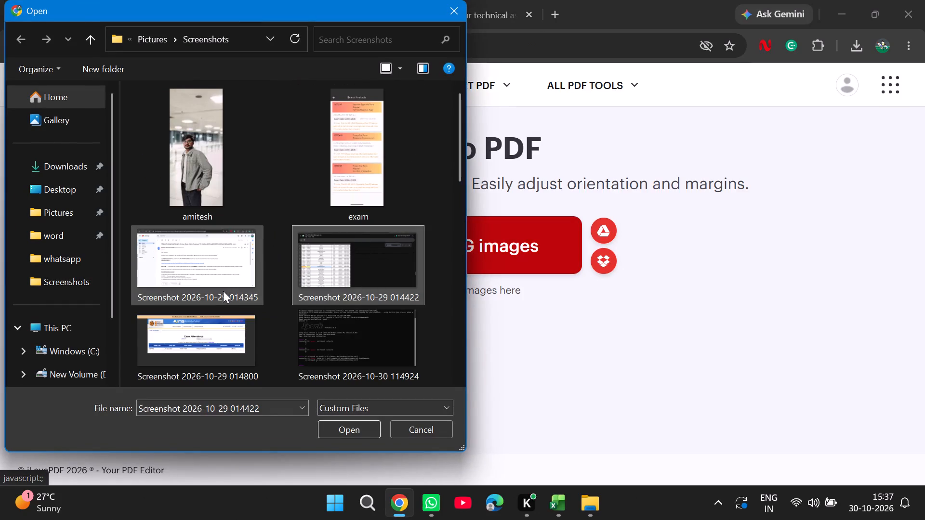
{"action": "left_click", "coordinate": [343, 428]}
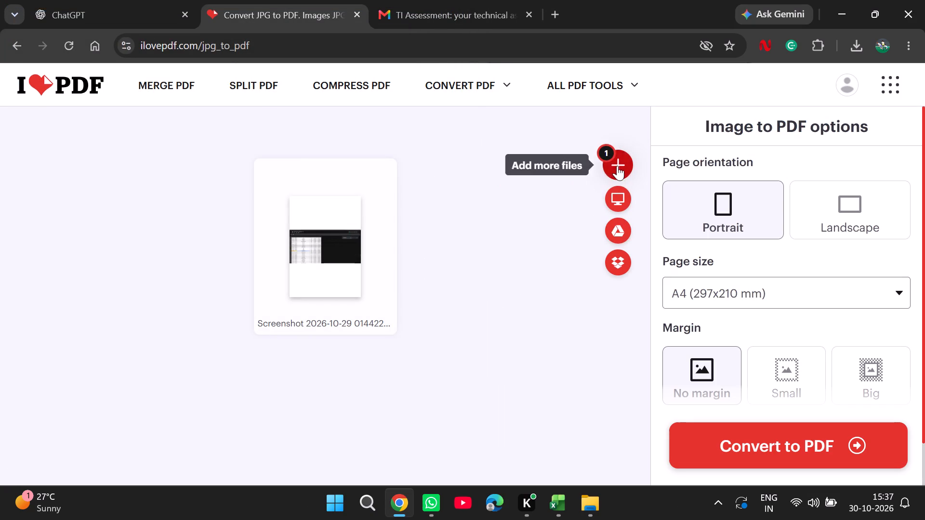
{"action": "left_click", "coordinate": [617, 166]}
{"action": "scroll", "coordinate": [263, 260], "scroll_direction": "down", "scroll_amount": 5}
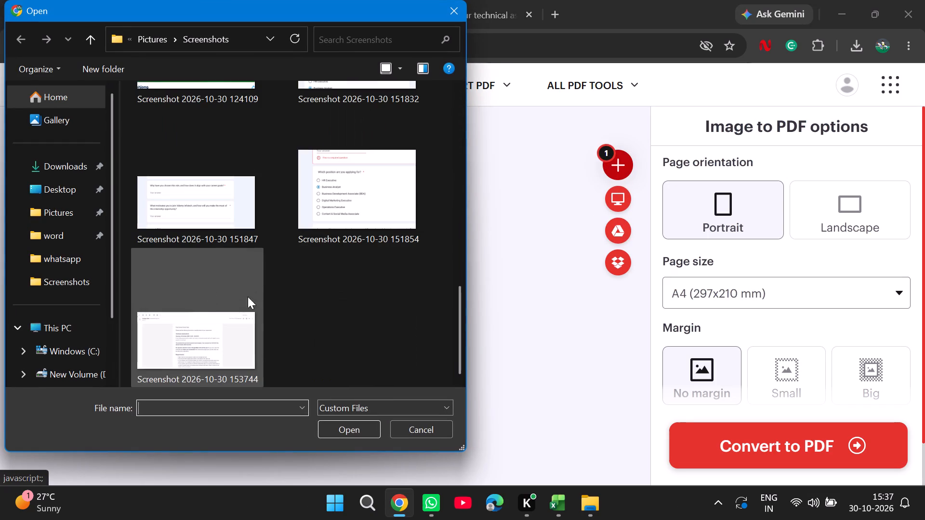
{"action": "left_click", "coordinate": [564, 200]}
{"action": "left_click", "coordinate": [200, 342]}
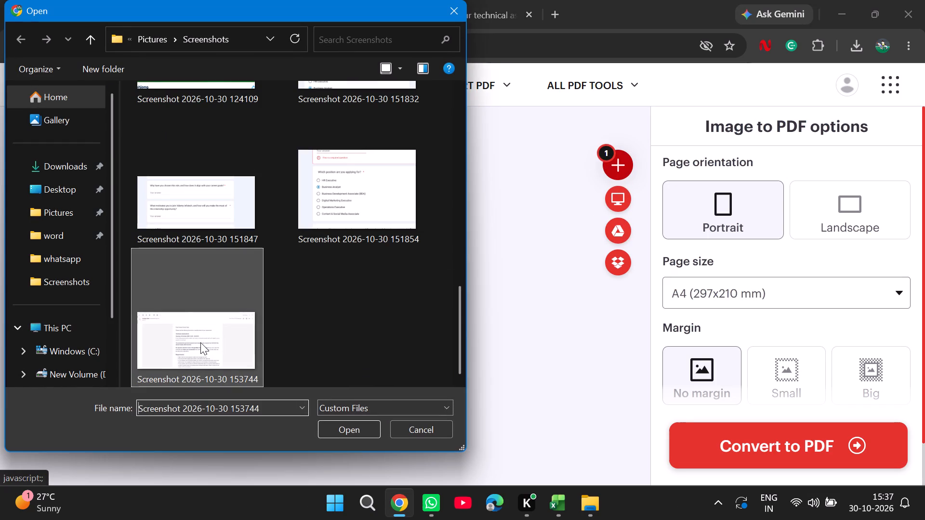
{"action": "left_click", "coordinate": [344, 433]}
{"action": "left_click", "coordinate": [619, 167]}
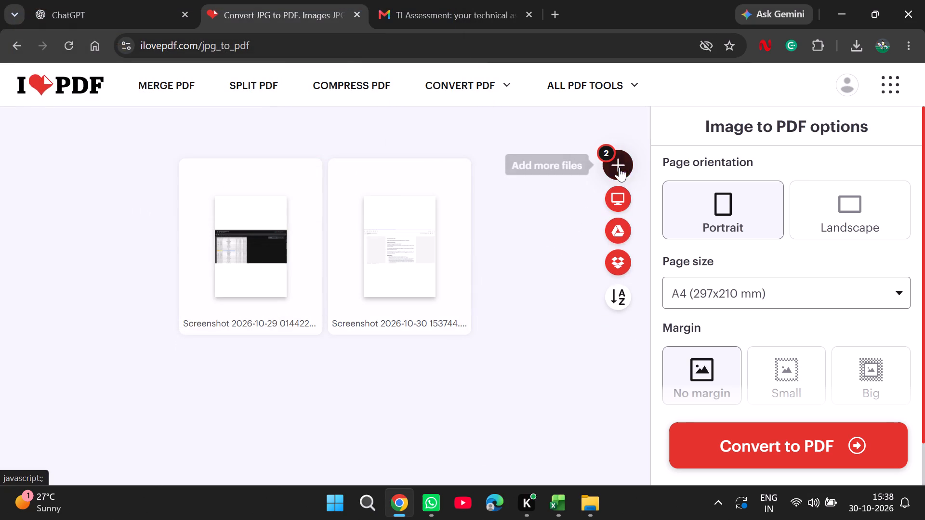
{"action": "scroll", "coordinate": [306, 251], "scroll_direction": "up", "scroll_amount": 6}
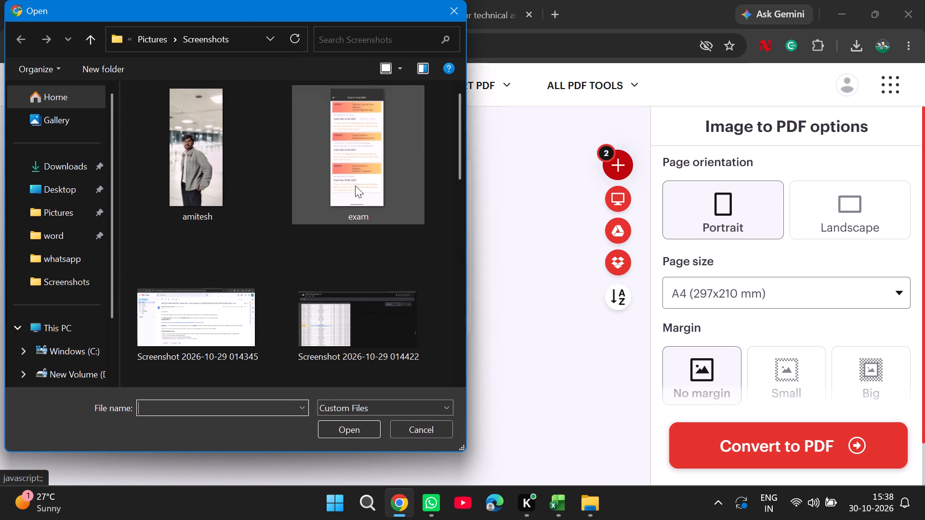
{"action": "left_click", "coordinate": [355, 185]}
{"action": "left_click", "coordinate": [369, 423]}
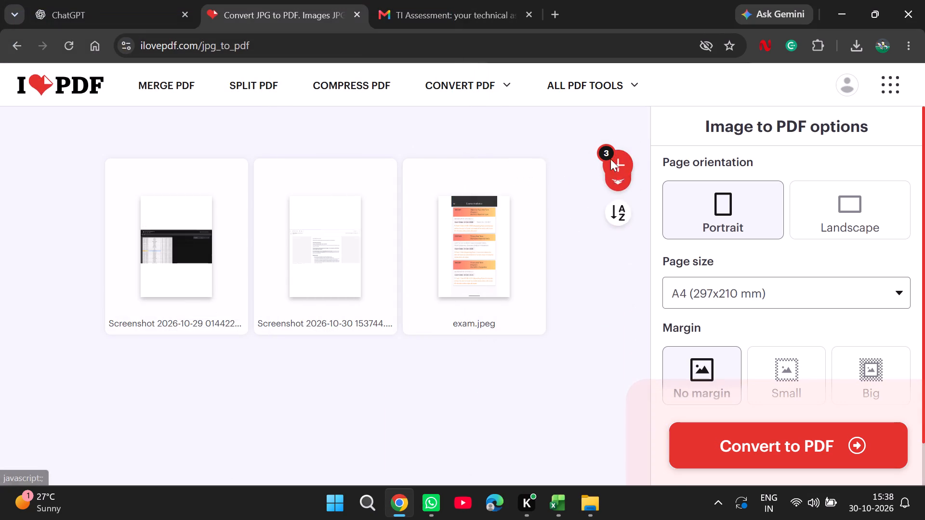
{"action": "left_click", "coordinate": [614, 167]}
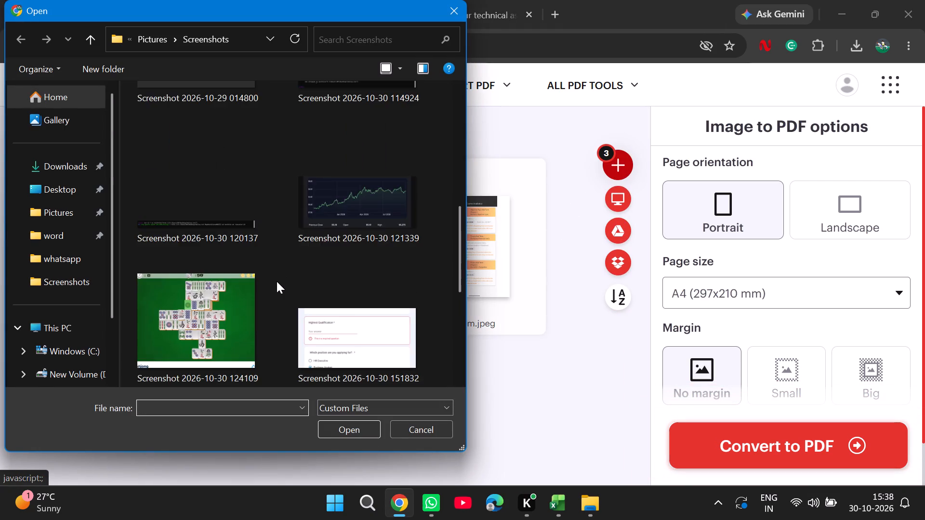
{"action": "left_click", "coordinate": [197, 190]}
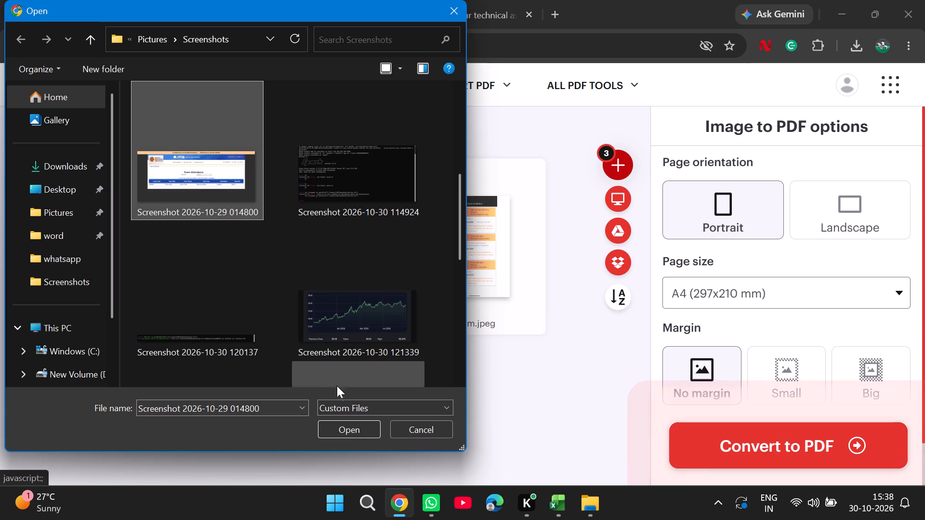
{"action": "left_click", "coordinate": [354, 432]}
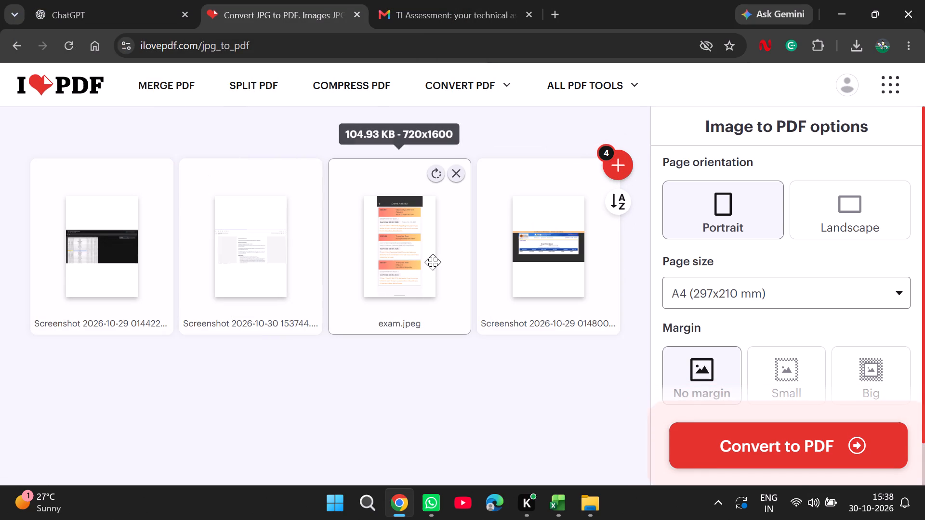
{"action": "left_click_drag", "start_coordinate": [277, 275], "coordinate": [114, 263]}
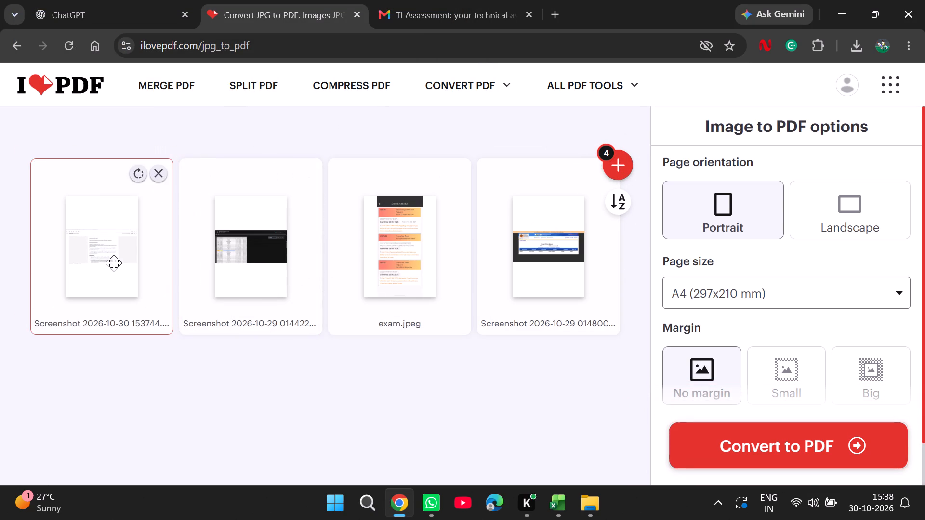
{"action": "left_click_drag", "start_coordinate": [538, 269], "coordinate": [244, 285]}
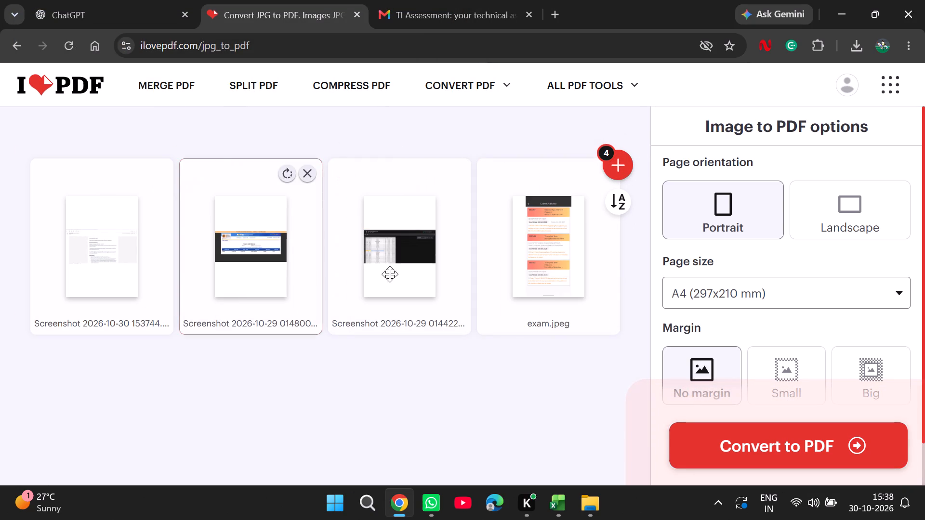
{"action": "left_click_drag", "start_coordinate": [529, 271], "coordinate": [392, 277]}
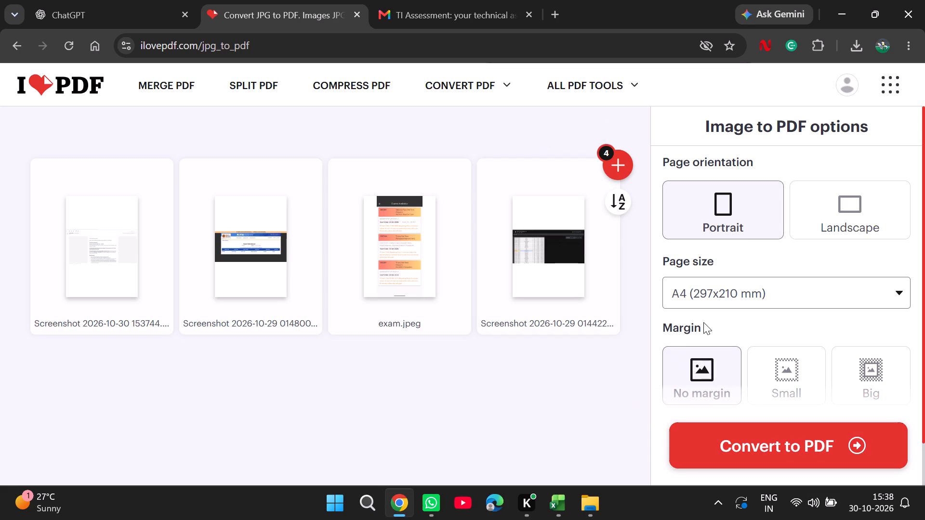
{"action": "left_click", "coordinate": [626, 169]}
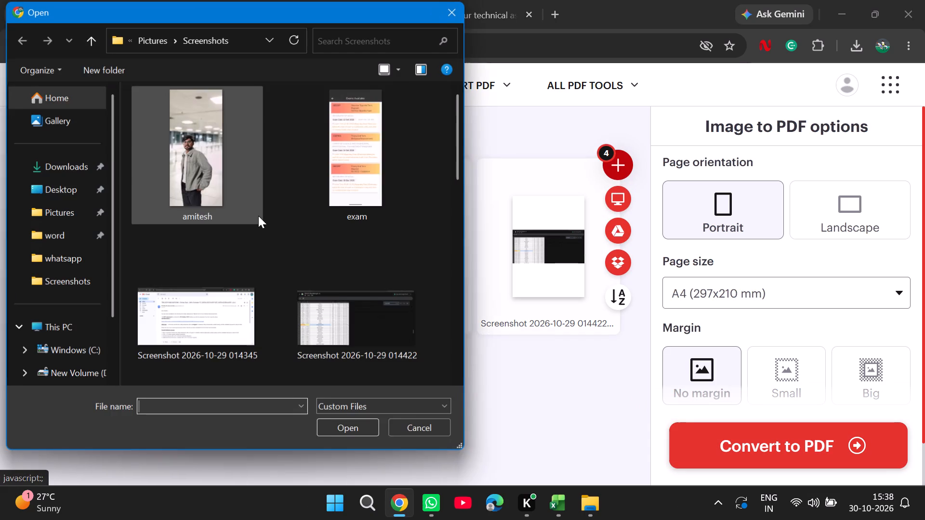
{"action": "left_click", "coordinate": [215, 317]}
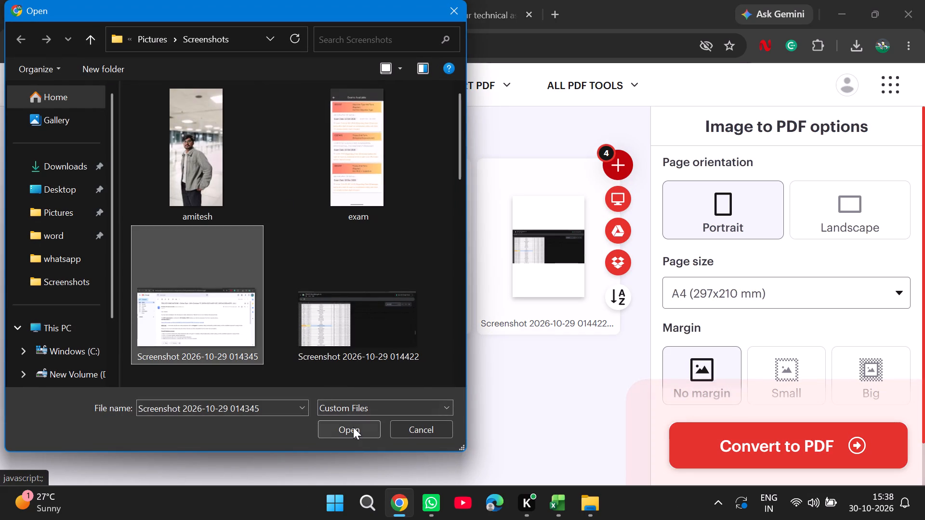
{"action": "left_click", "coordinate": [353, 427]}
Convert the added images to PDF with A4 portrait pages and no margin, and download the resulting file.
{"action": "left_click", "coordinate": [780, 463]}
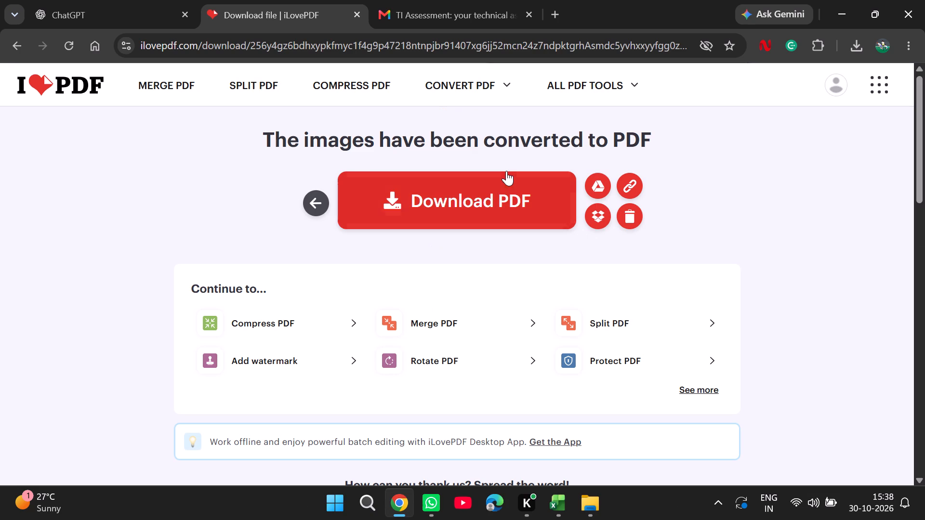
{"action": "left_click", "coordinate": [506, 171]}
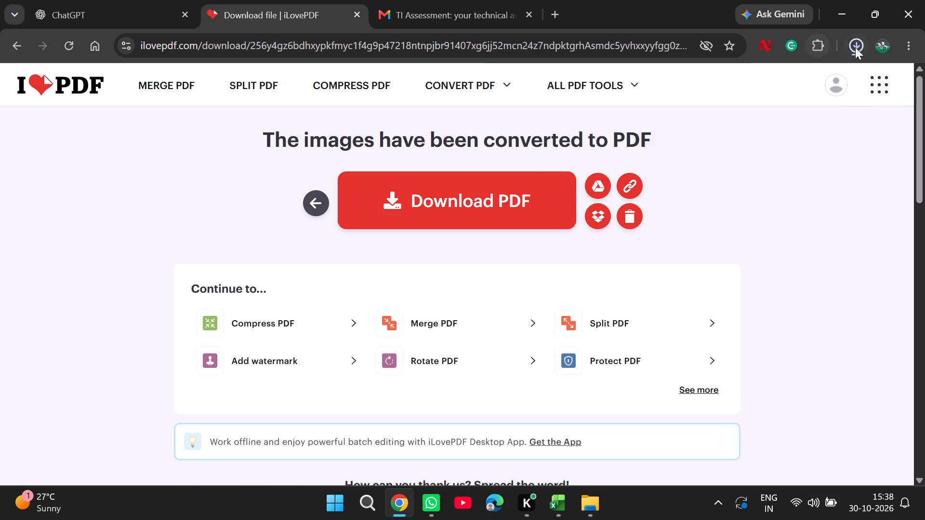
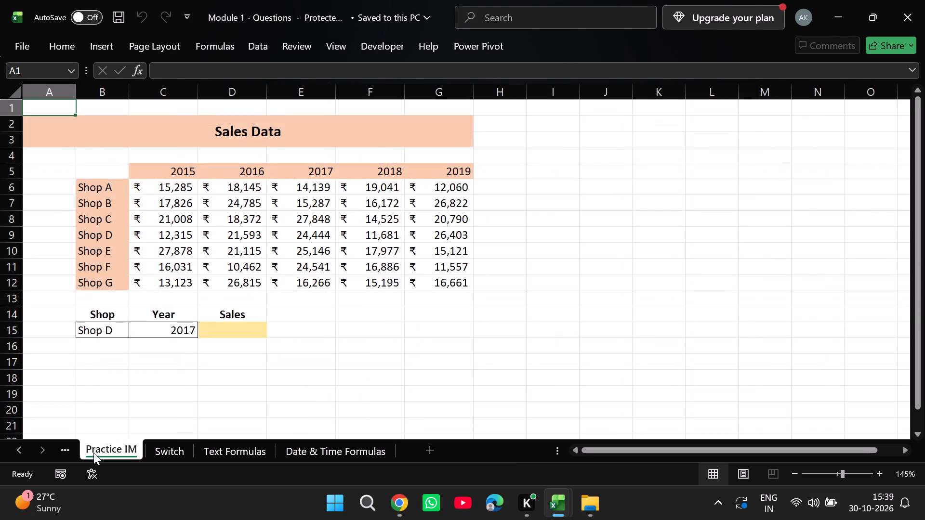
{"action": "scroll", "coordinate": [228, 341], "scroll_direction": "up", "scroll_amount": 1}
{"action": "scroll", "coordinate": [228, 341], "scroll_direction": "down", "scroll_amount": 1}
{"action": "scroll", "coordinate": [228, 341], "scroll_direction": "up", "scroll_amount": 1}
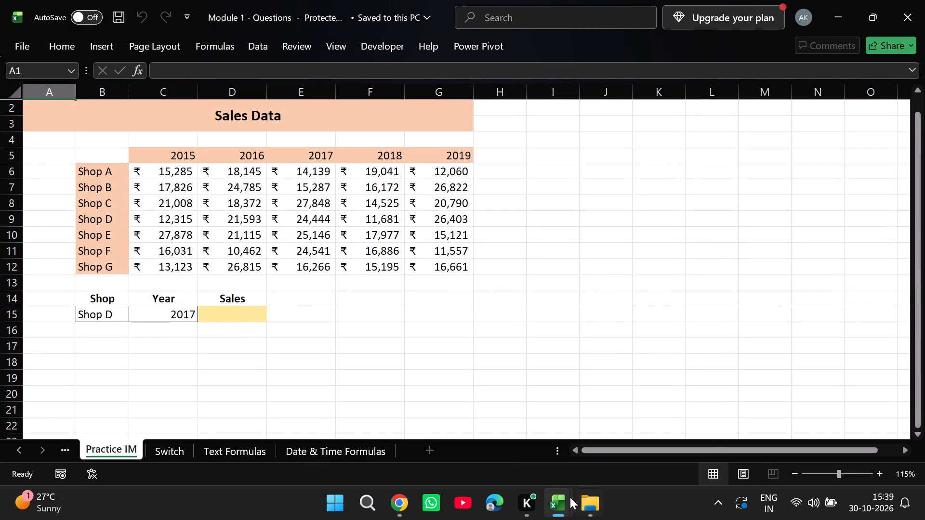
Return to the Module 2 - LPU Questions workbook and look over the average high temperature table on the Heat Maps sheet.
{"action": "left_click", "coordinate": [632, 439]}
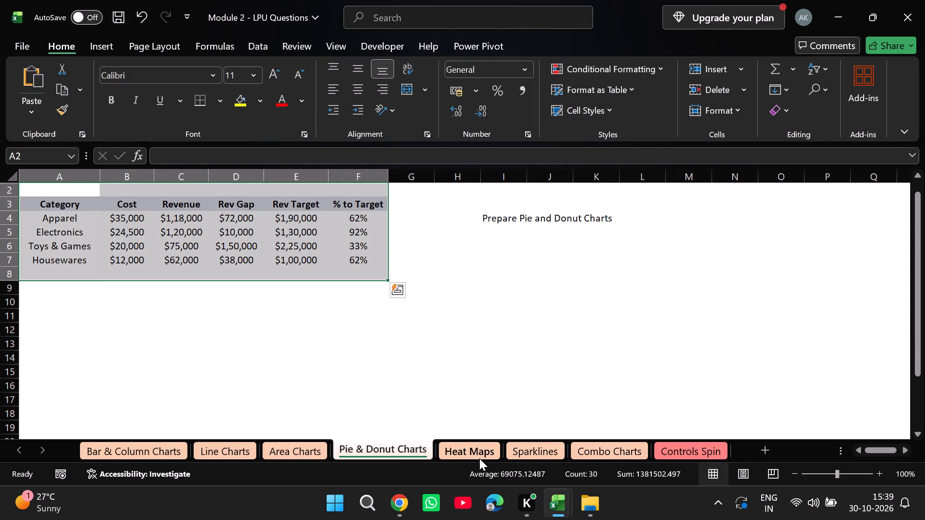
{"action": "left_click", "coordinate": [484, 448]}
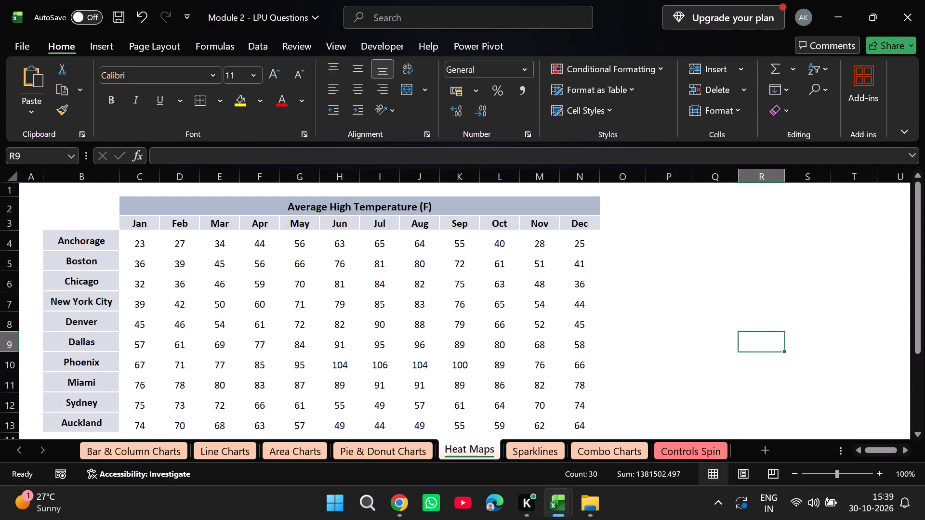
{"action": "scroll", "coordinate": [440, 333], "scroll_direction": "left", "scroll_amount": 1}
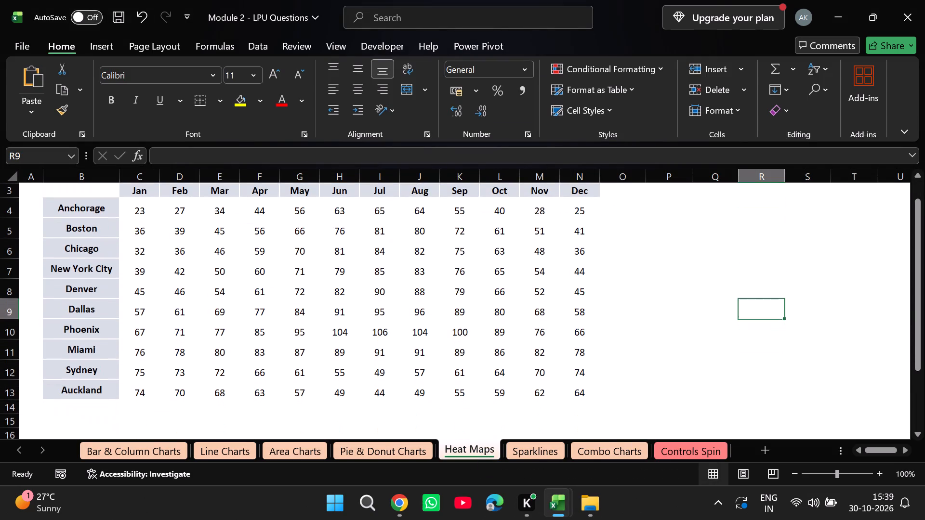
On the Pie & Donut Charts sheet, select A2:G7 covering the category table and open the recommended charts for it.
{"action": "left_click", "coordinate": [385, 443]}
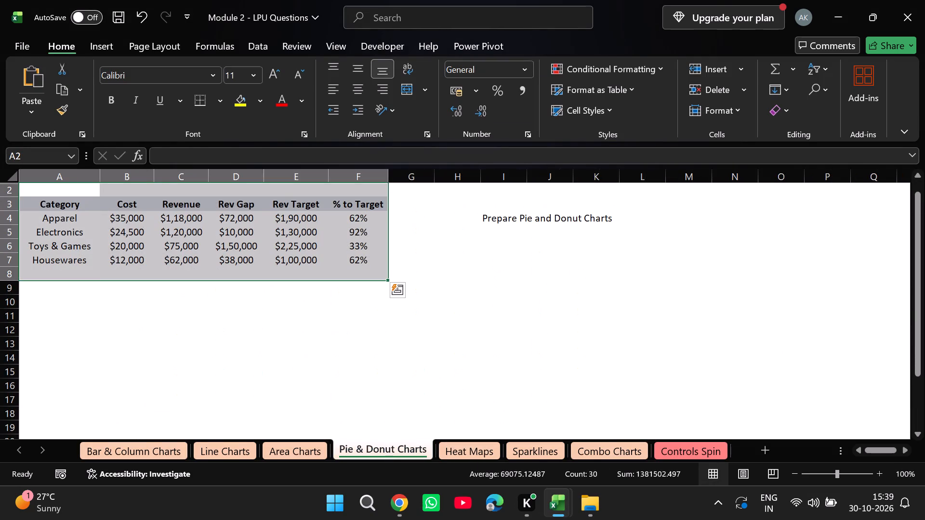
{"action": "left_click", "coordinate": [520, 217]}
{"action": "left_click", "coordinate": [19, 187]}
{"action": "left_click_drag", "start_coordinate": [110, 277], "coordinate": [33, 188]}
{"action": "left_click", "coordinate": [33, 188]}
{"action": "left_click_drag", "start_coordinate": [33, 188], "coordinate": [369, 256]}
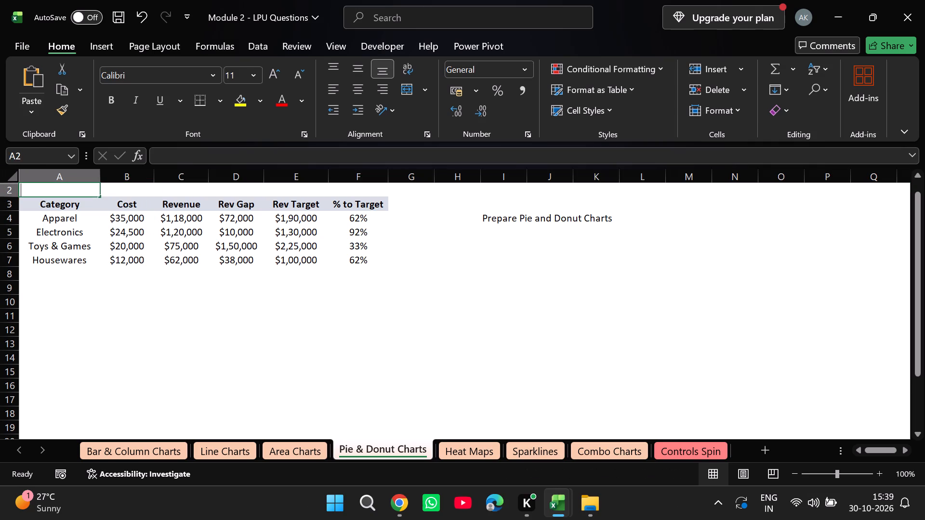
{"action": "left_click_drag", "start_coordinate": [369, 256], "coordinate": [400, 266]}
{"action": "left_click_drag", "start_coordinate": [400, 266], "coordinate": [46, 188]}
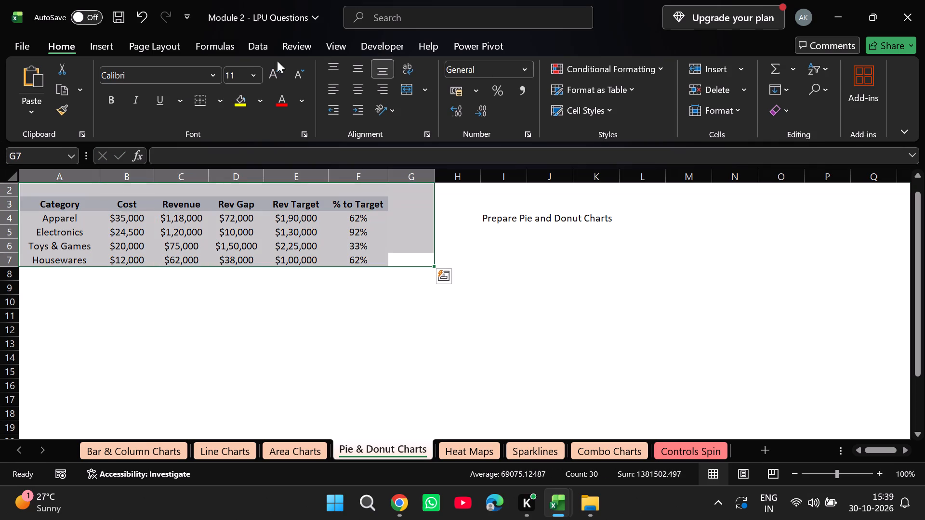
{"action": "left_click", "coordinate": [117, 48]}
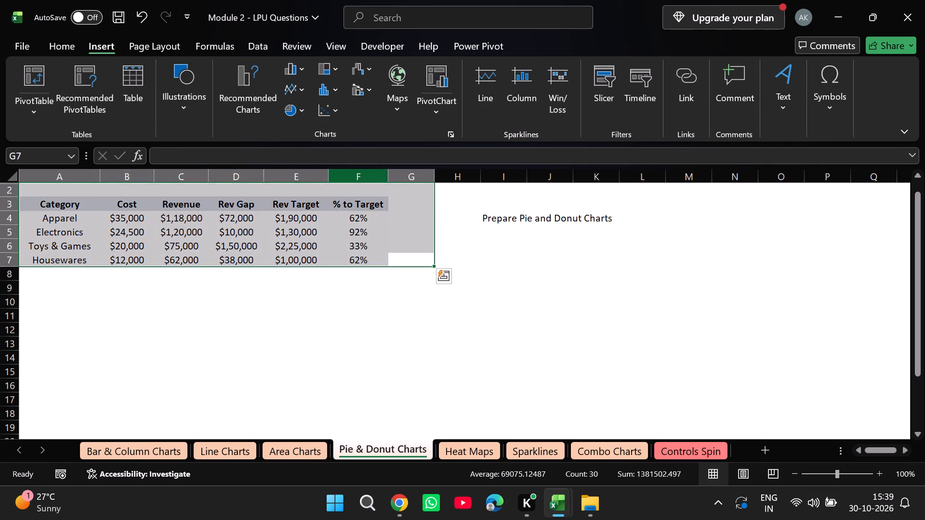
{"action": "left_click", "coordinate": [264, 101]}
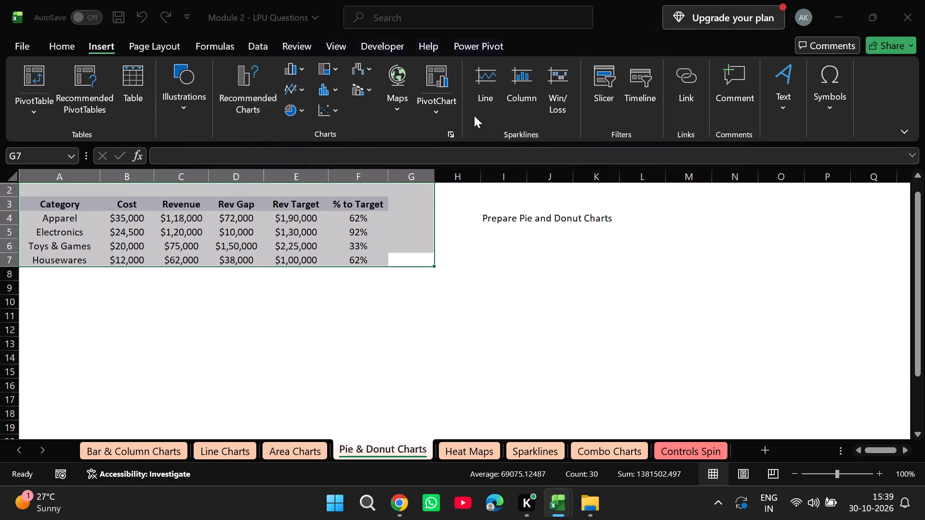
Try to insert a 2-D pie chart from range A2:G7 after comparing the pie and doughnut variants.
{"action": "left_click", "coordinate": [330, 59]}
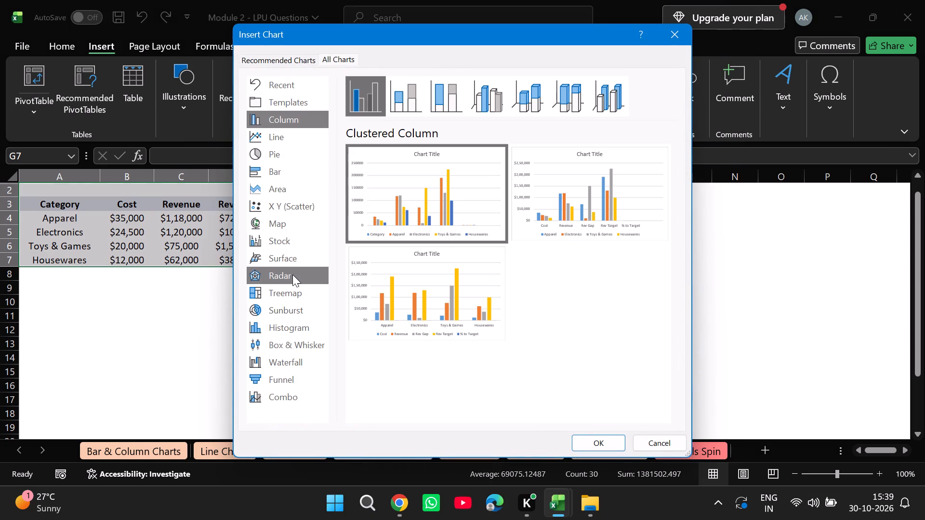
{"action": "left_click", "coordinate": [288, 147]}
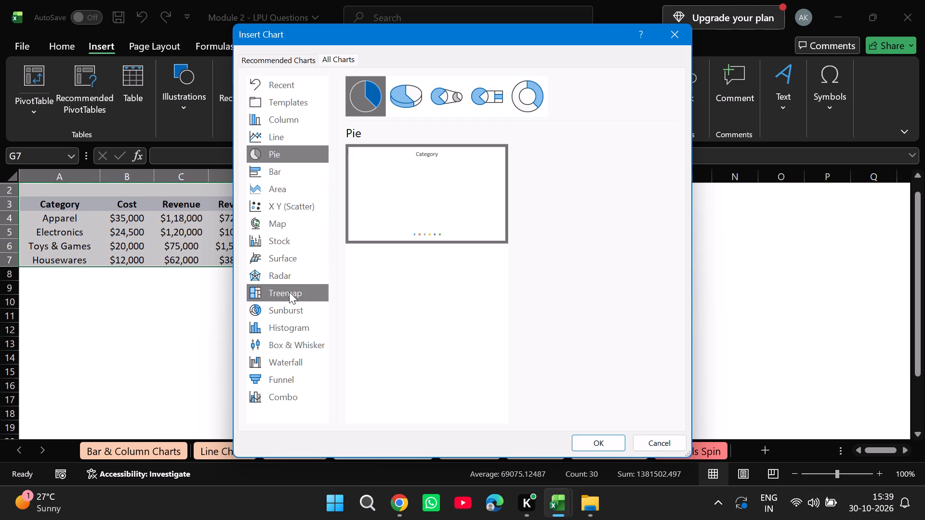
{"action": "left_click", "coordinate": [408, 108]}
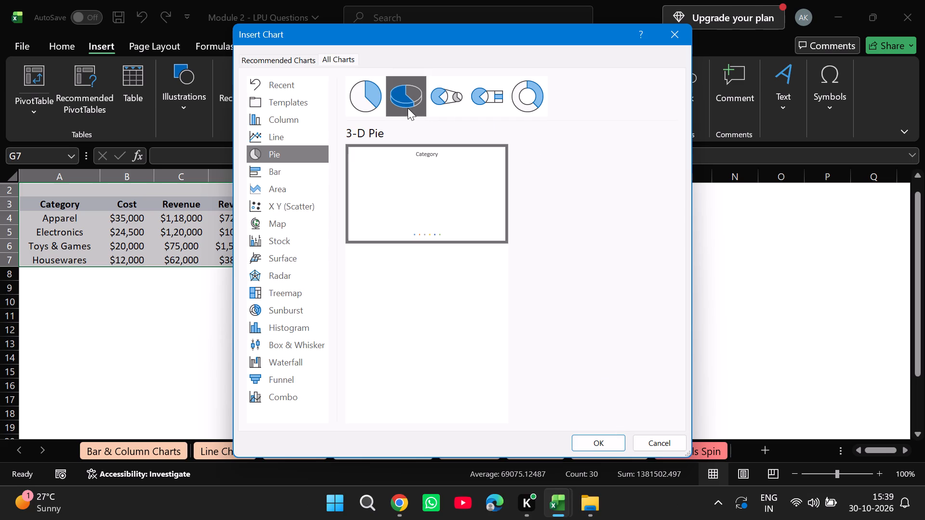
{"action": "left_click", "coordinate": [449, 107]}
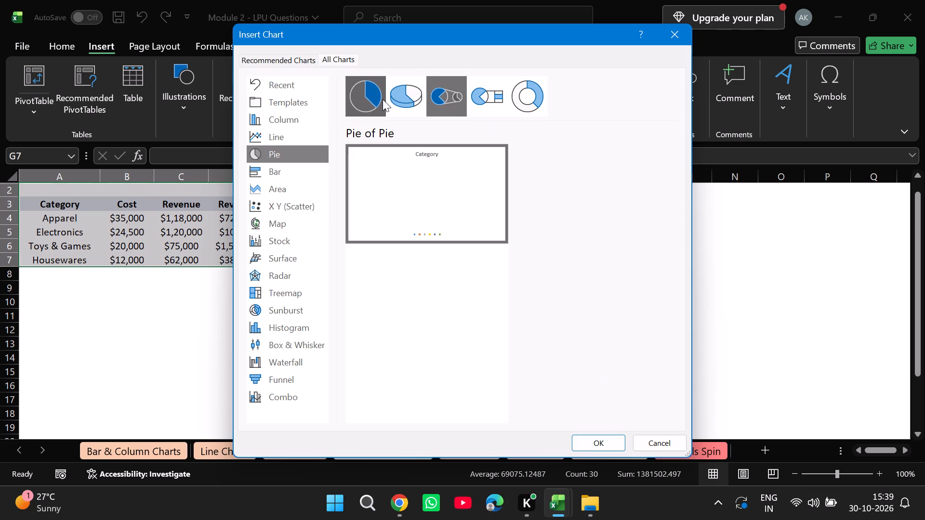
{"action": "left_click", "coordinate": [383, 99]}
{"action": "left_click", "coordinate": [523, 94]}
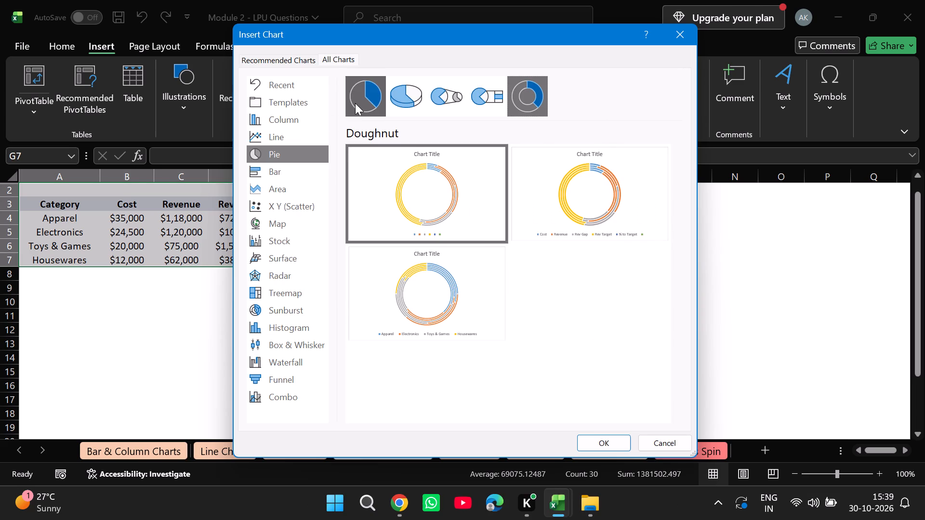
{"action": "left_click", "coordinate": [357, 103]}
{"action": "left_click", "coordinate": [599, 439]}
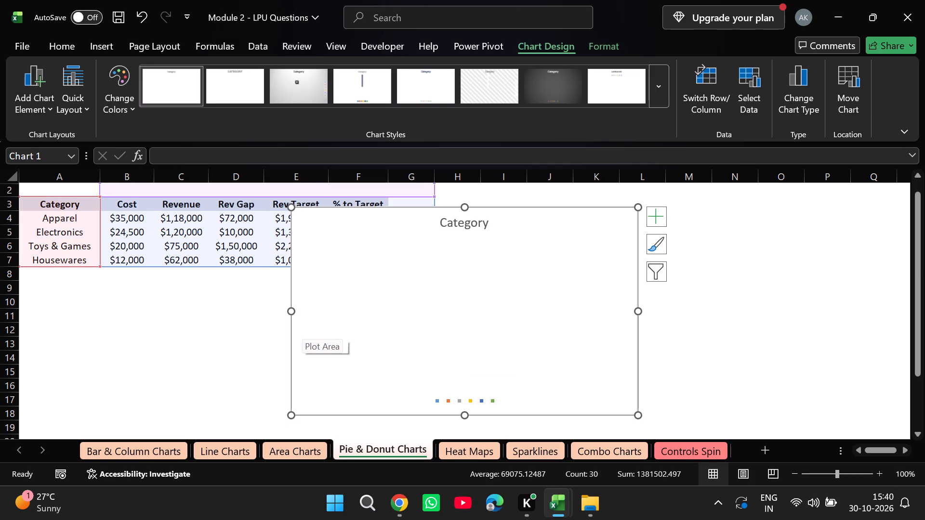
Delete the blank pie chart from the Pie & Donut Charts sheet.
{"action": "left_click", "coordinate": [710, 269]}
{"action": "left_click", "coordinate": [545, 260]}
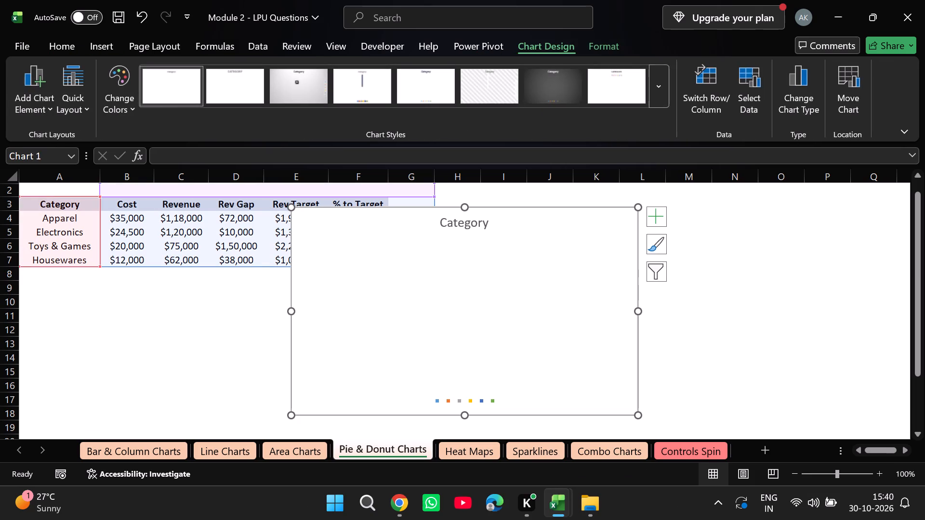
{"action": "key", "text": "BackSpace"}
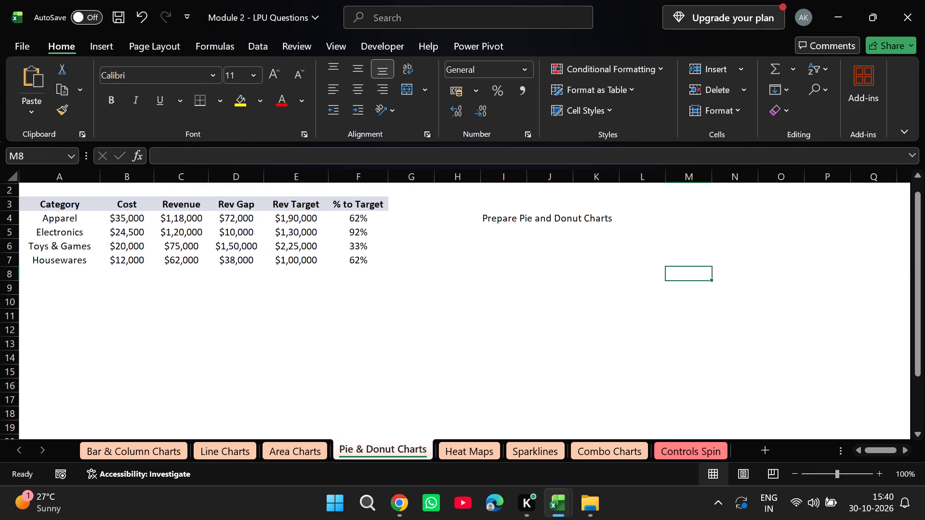
Insert a 2-D pie chart from the category table A3:F7, including its header row.
{"action": "left_click_drag", "start_coordinate": [36, 216], "coordinate": [351, 256]}
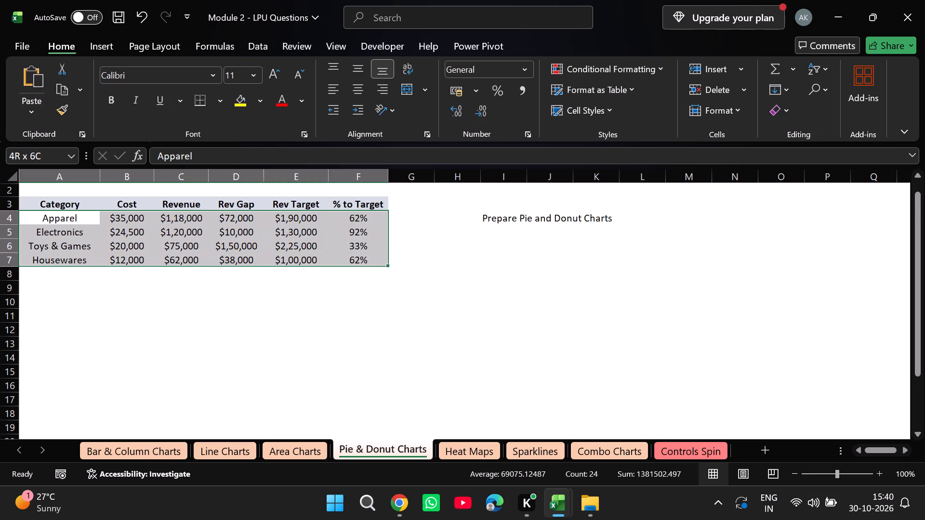
{"action": "left_click_drag", "start_coordinate": [351, 256], "coordinate": [360, 258]}
{"action": "left_click_drag", "start_coordinate": [62, 198], "coordinate": [374, 256]}
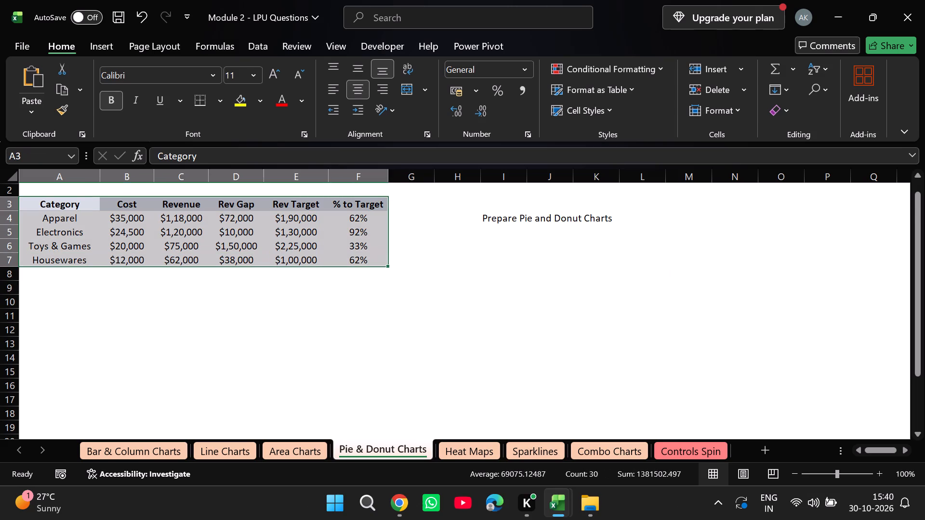
{"action": "left_click", "coordinate": [95, 43]}
{"action": "left_click", "coordinate": [263, 109]}
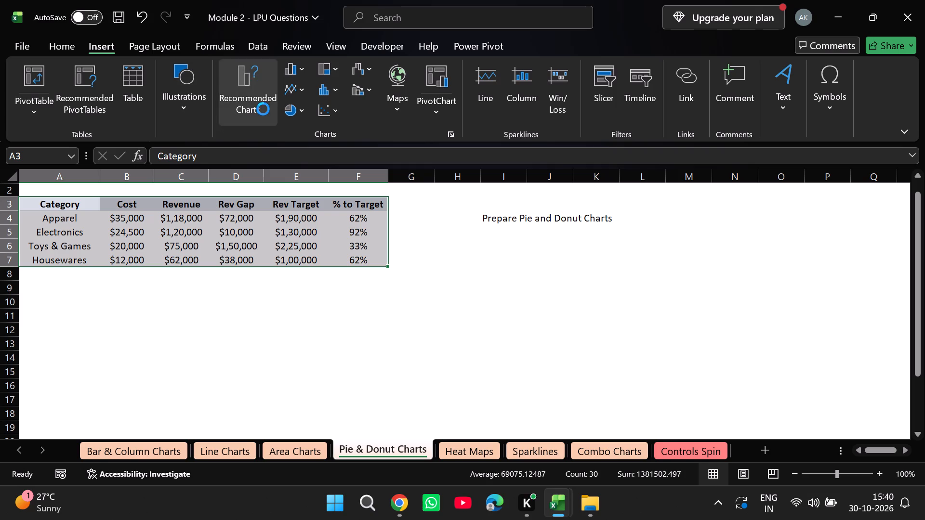
{"action": "left_click", "coordinate": [348, 54]}
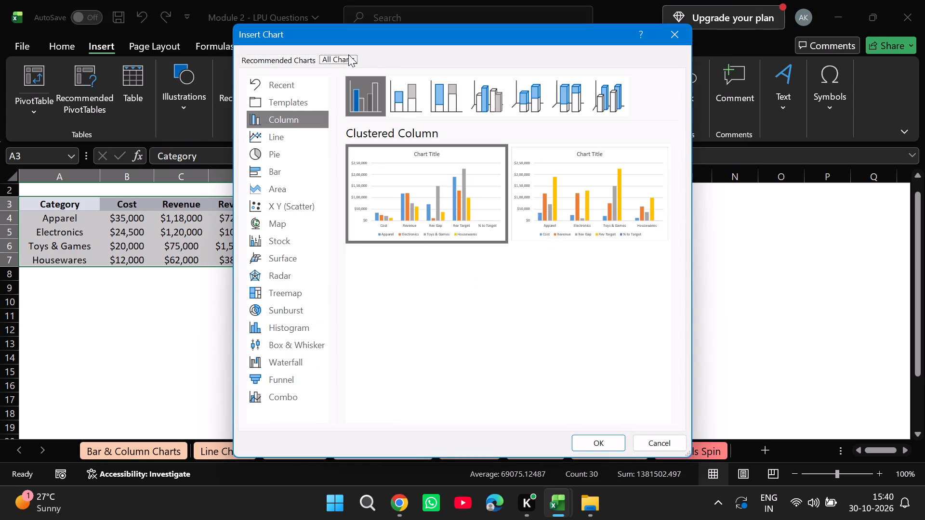
{"action": "left_click", "coordinate": [295, 154]}
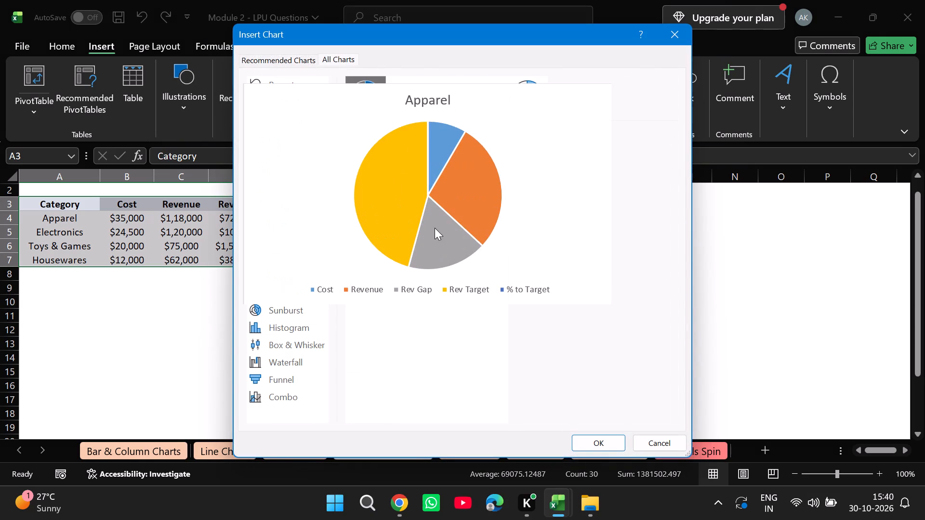
{"action": "left_click", "coordinate": [436, 221]}
{"action": "left_click", "coordinate": [596, 438]}
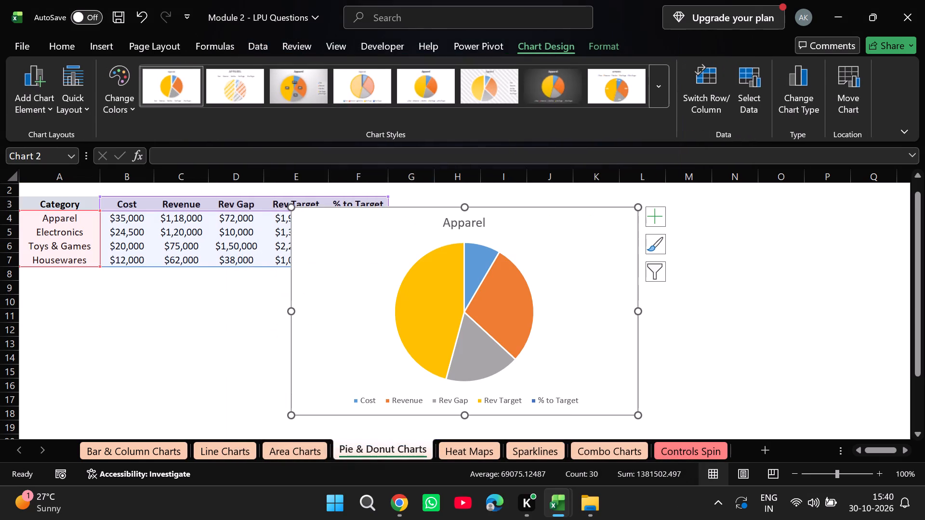
Move the Apparel pie chart off the data table into the empty area beside it.
{"action": "left_click_drag", "start_coordinate": [567, 259], "coordinate": [706, 253]}
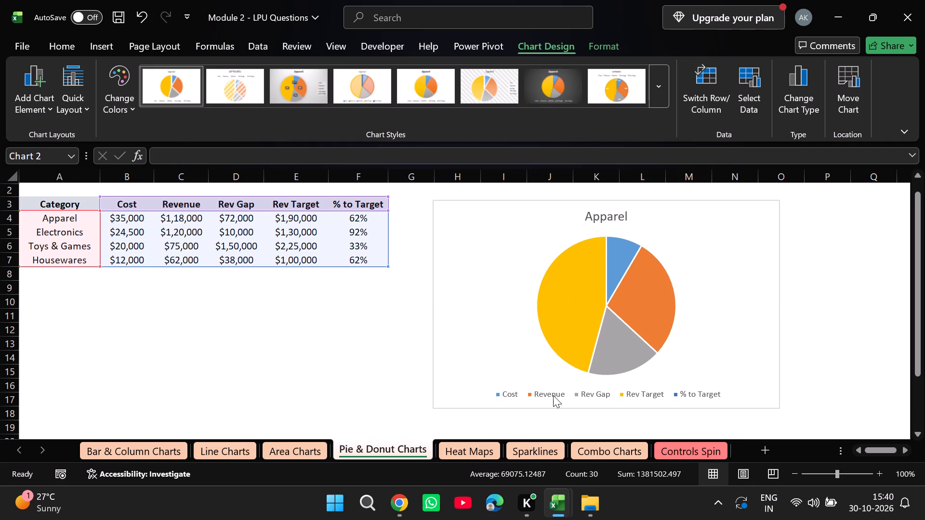
{"action": "left_click_drag", "start_coordinate": [464, 239], "coordinate": [453, 348]}
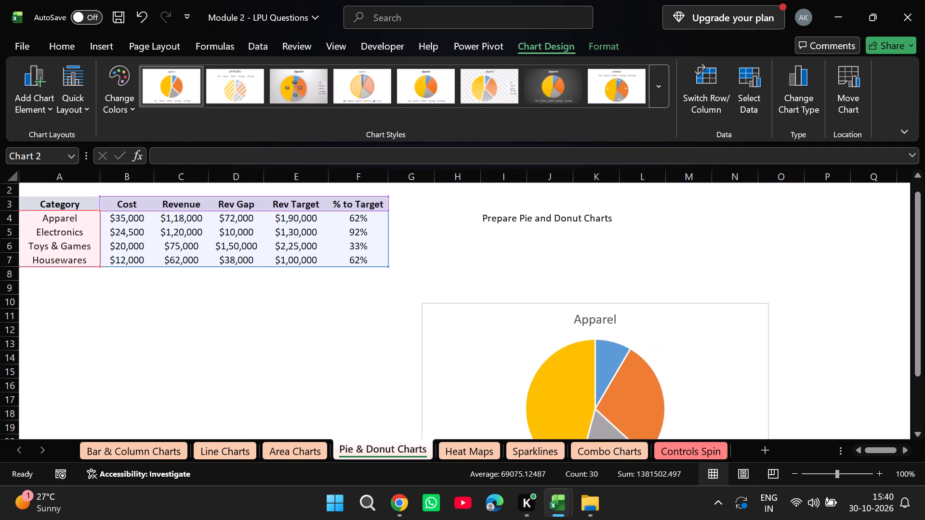
{"action": "left_click_drag", "start_coordinate": [453, 348], "coordinate": [442, 270]}
On the Heat Maps sheet, select the monthly city data B4:N13 and review the full list of insertable chart types.
{"action": "left_click", "coordinate": [463, 448]}
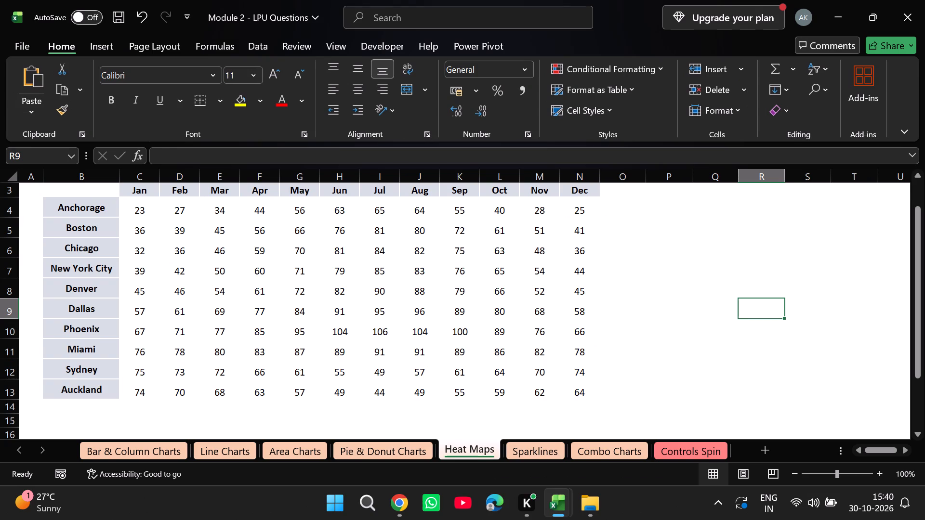
{"action": "left_click_drag", "start_coordinate": [58, 208], "coordinate": [568, 341]}
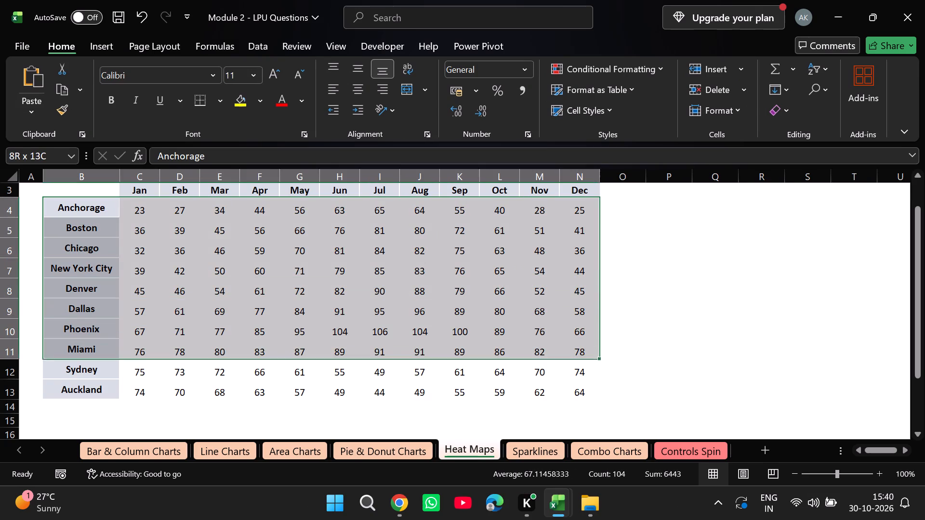
{"action": "left_click_drag", "start_coordinate": [568, 341], "coordinate": [586, 391]}
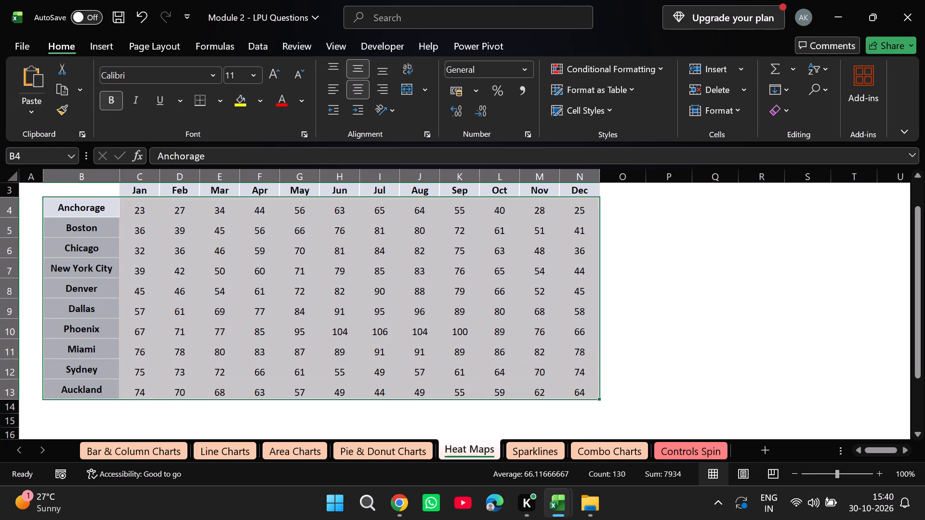
{"action": "left_click", "coordinate": [104, 50]}
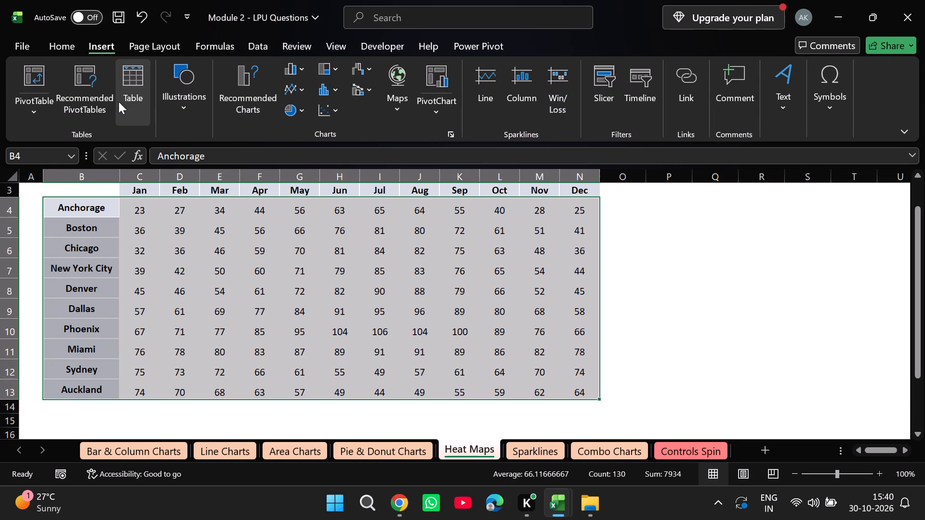
{"action": "left_click", "coordinate": [229, 122]}
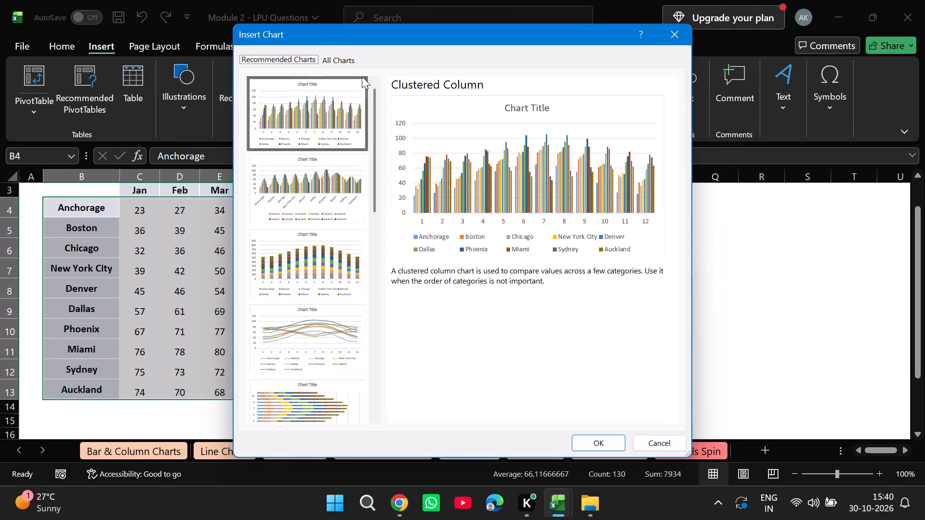
{"action": "left_click", "coordinate": [344, 64]}
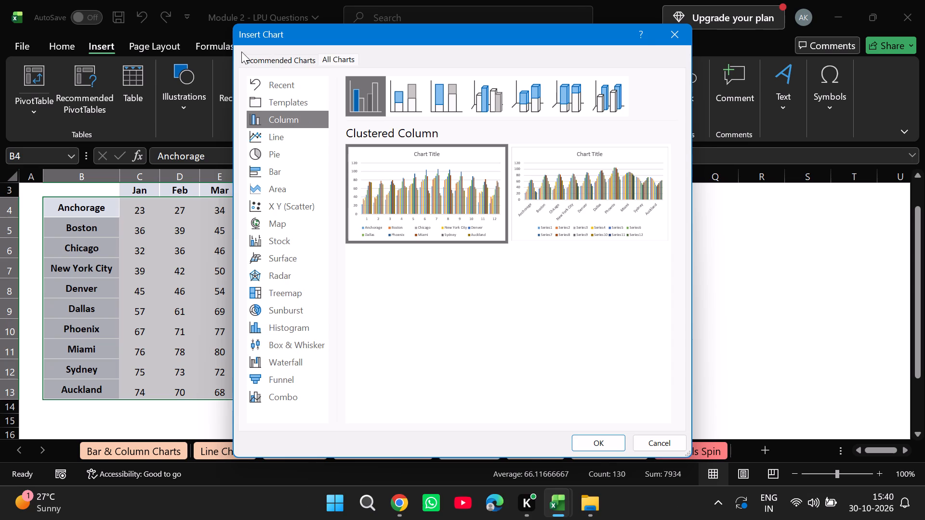
{"action": "left_click", "coordinate": [671, 30]}
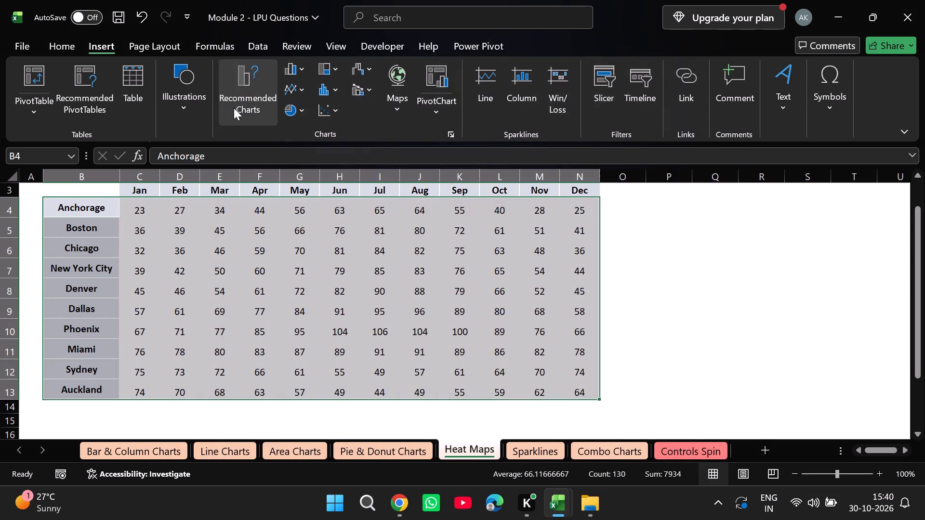
Look through the hierarchy, line, pie, scatter, combo and waterfall chart galleries for a type suited to the selected city data.
{"action": "left_click", "coordinate": [339, 70]}
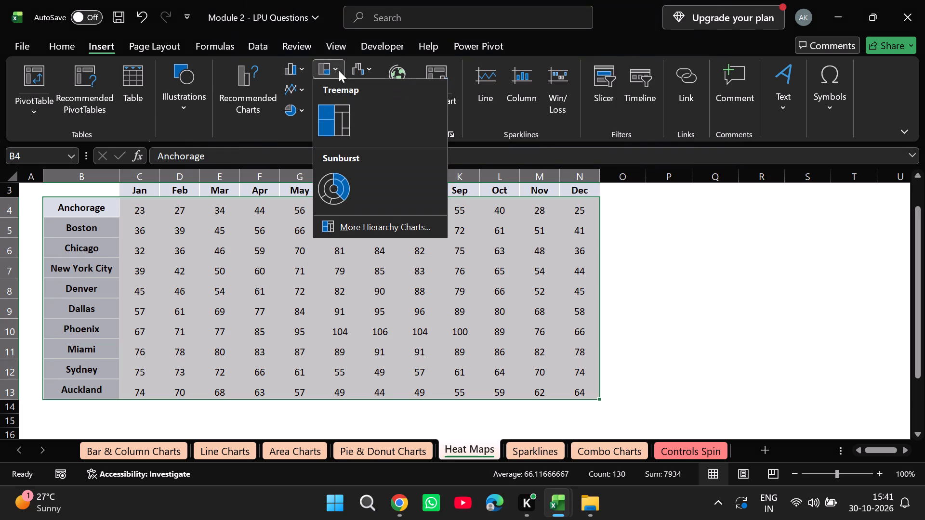
{"action": "left_click", "coordinate": [339, 70]}
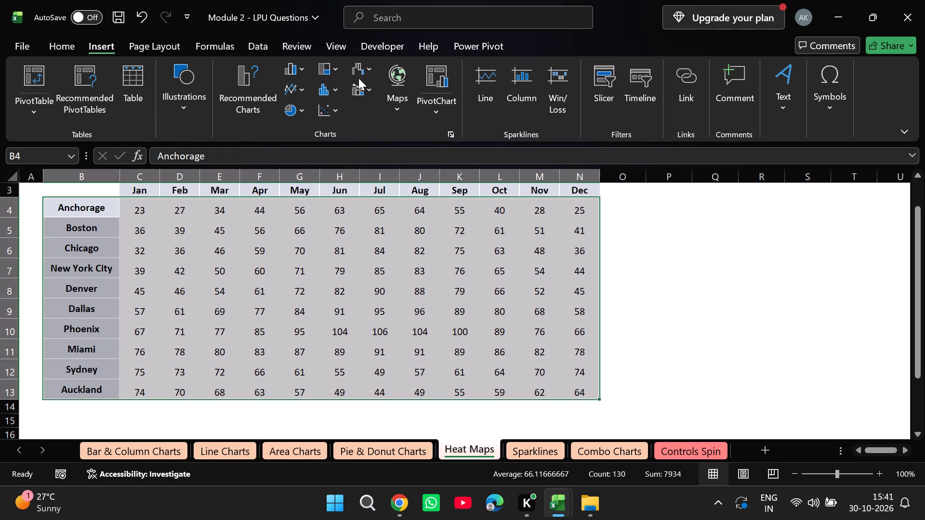
{"action": "left_click", "coordinate": [302, 72]}
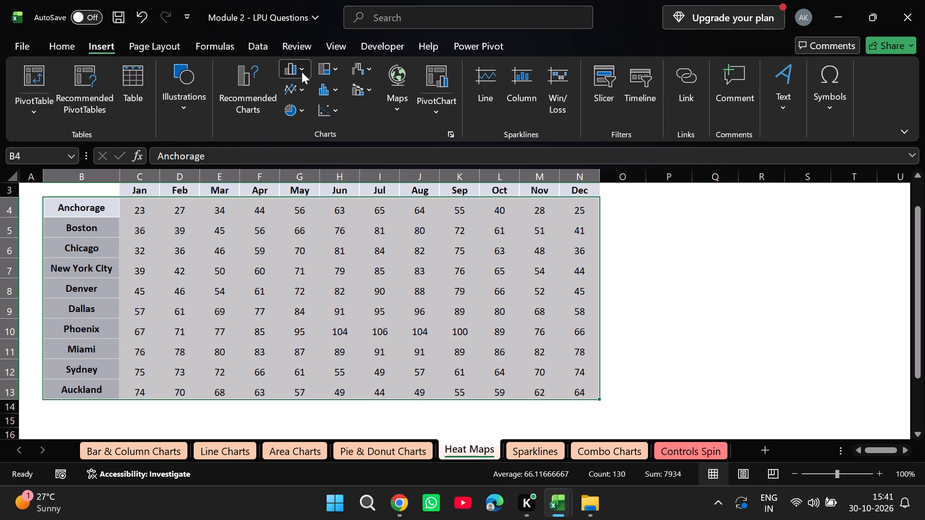
{"action": "left_click", "coordinate": [302, 72]}
{"action": "left_click", "coordinate": [304, 87]}
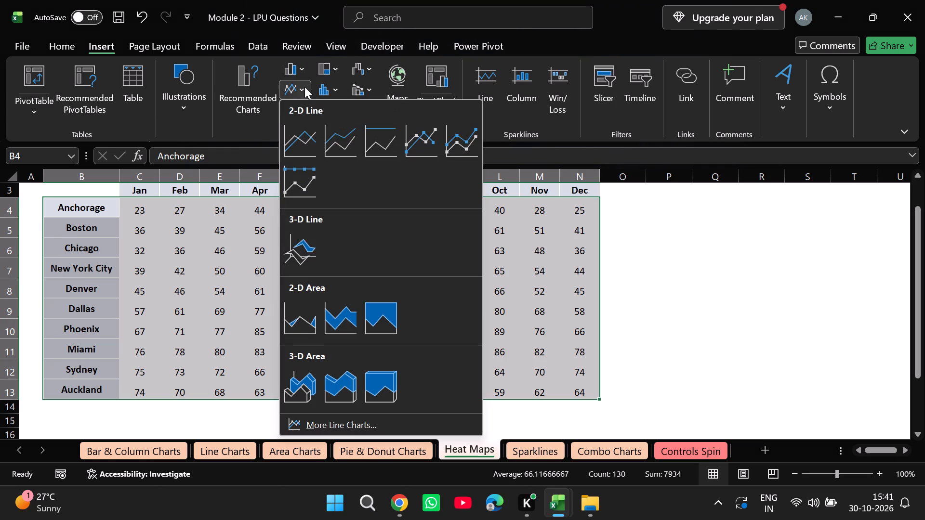
{"action": "left_click", "coordinate": [304, 87]}
{"action": "left_click", "coordinate": [305, 113]}
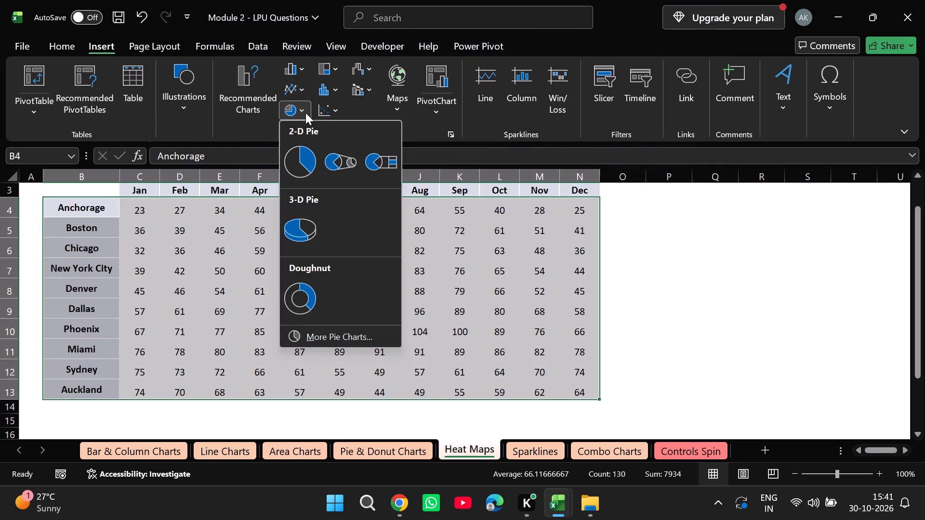
{"action": "left_click", "coordinate": [305, 113]}
{"action": "left_click", "coordinate": [305, 113]}
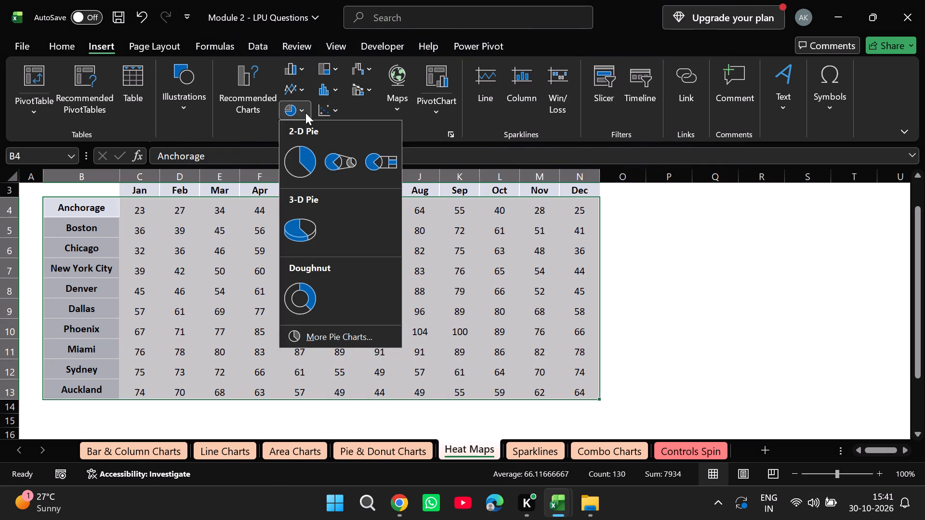
{"action": "left_click", "coordinate": [305, 113]}
{"action": "left_click", "coordinate": [345, 113]}
{"action": "left_click", "coordinate": [341, 113]}
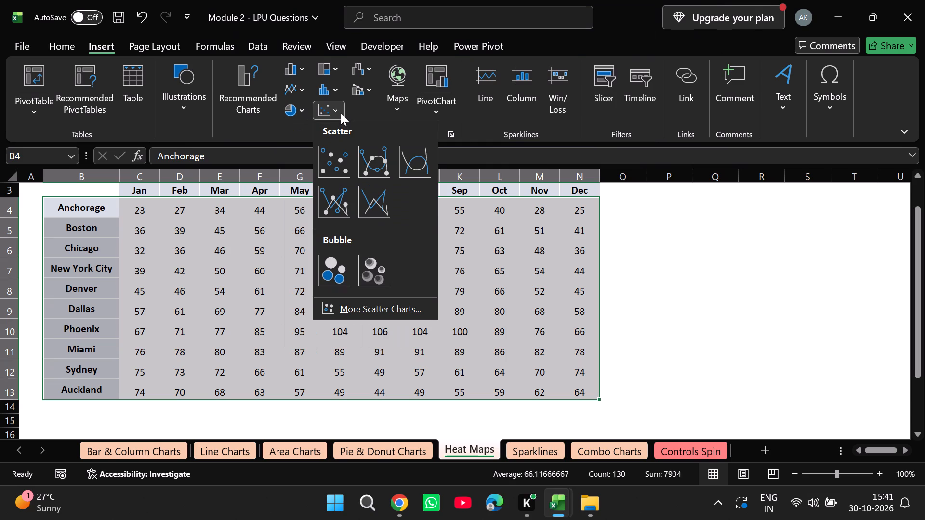
{"action": "scroll", "coordinate": [374, 237], "scroll_direction": "down", "scroll_amount": 2}
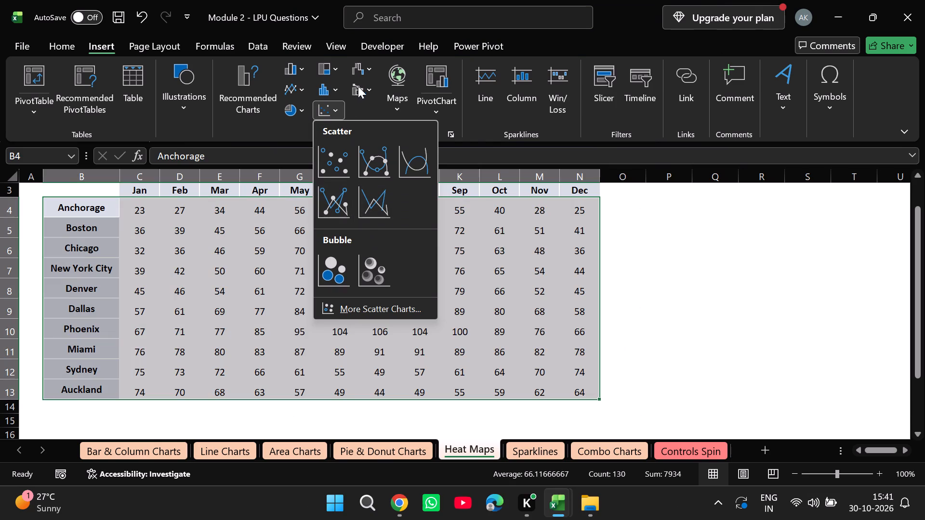
{"action": "left_click", "coordinate": [376, 89]}
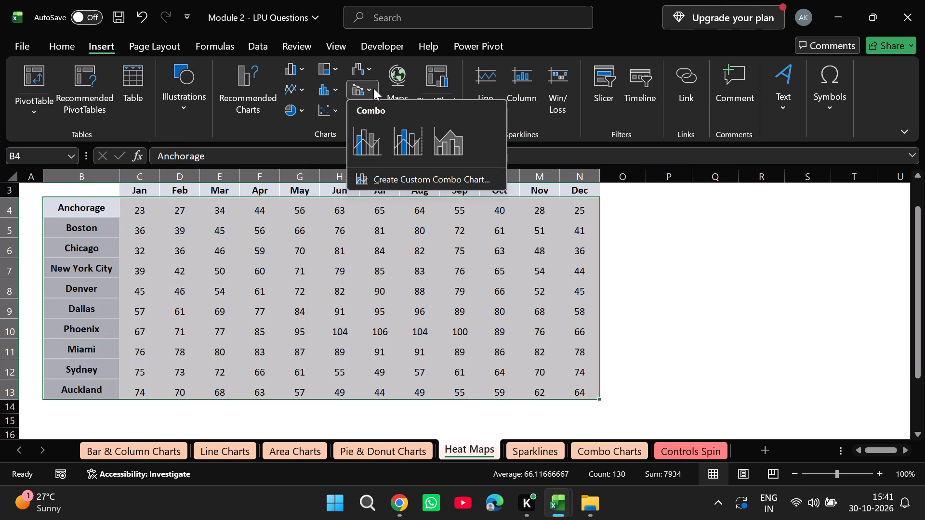
{"action": "left_click", "coordinate": [373, 88]}
{"action": "left_click", "coordinate": [372, 73]}
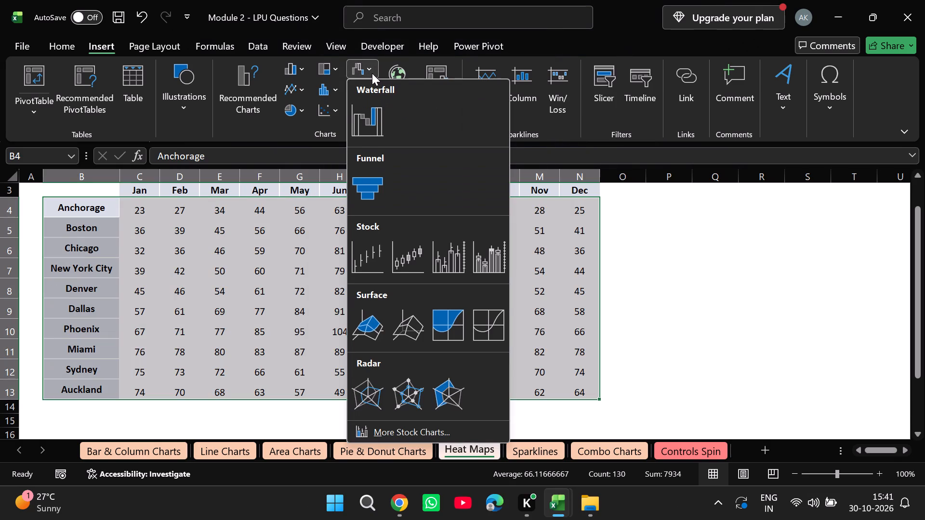
{"action": "scroll", "coordinate": [413, 266], "scroll_direction": "down", "scroll_amount": 2}
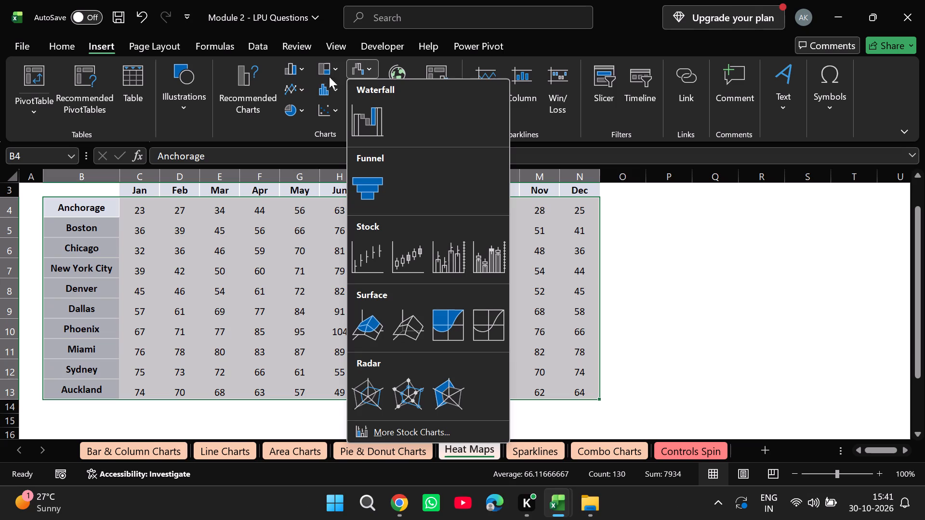
{"action": "left_click", "coordinate": [336, 69]}
{"action": "left_click", "coordinate": [336, 69]}
Review the full list of recommended charts for the selected monthly city data.
{"action": "left_click", "coordinate": [251, 102]}
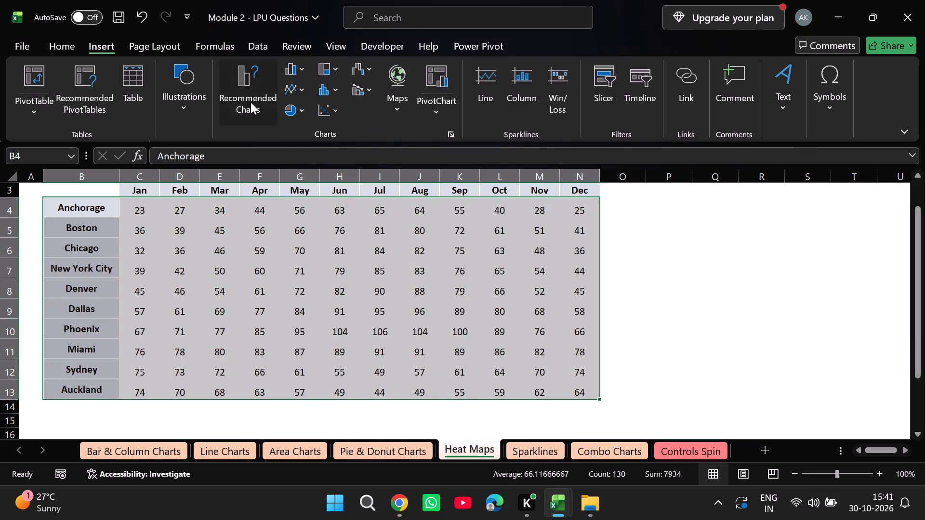
{"action": "scroll", "coordinate": [312, 224], "scroll_direction": "down", "scroll_amount": 3}
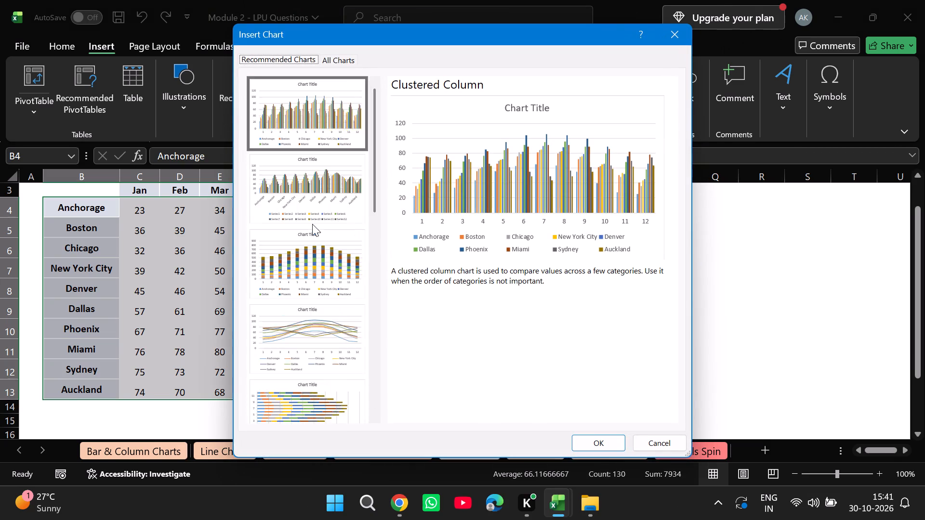
{"action": "scroll", "coordinate": [312, 224], "scroll_direction": "down", "scroll_amount": 8}
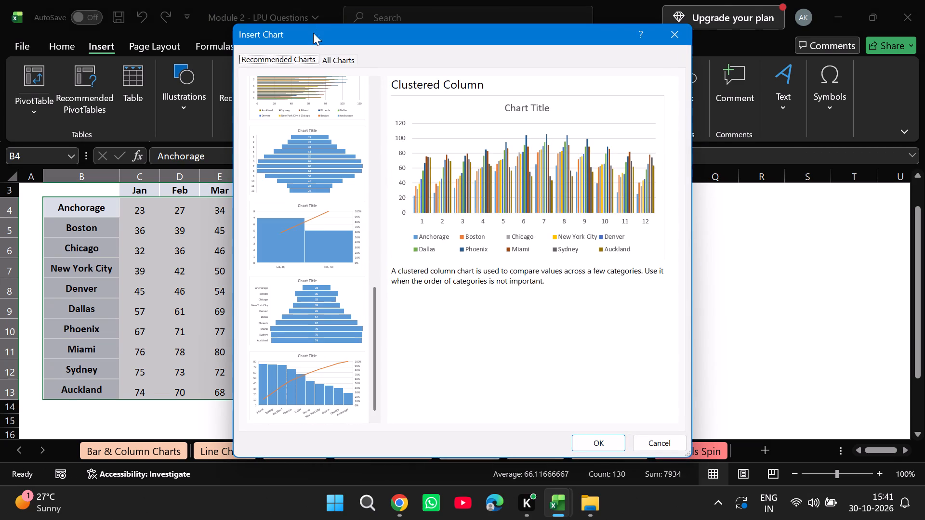
Among all chart types, examine the previews from Column and Line through Bar, Area and Scatter to Map.
{"action": "left_click", "coordinate": [333, 62]}
{"action": "left_click", "coordinate": [291, 144]}
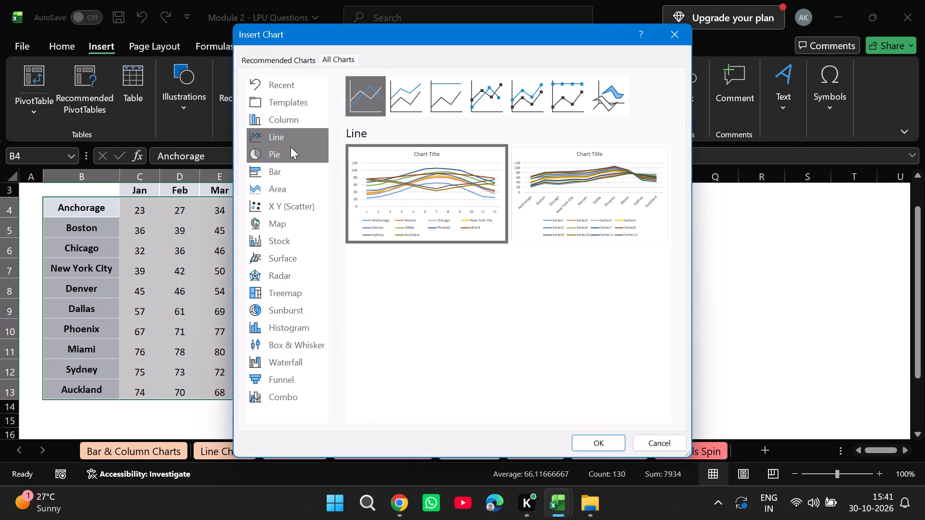
{"action": "left_click", "coordinate": [289, 151]}
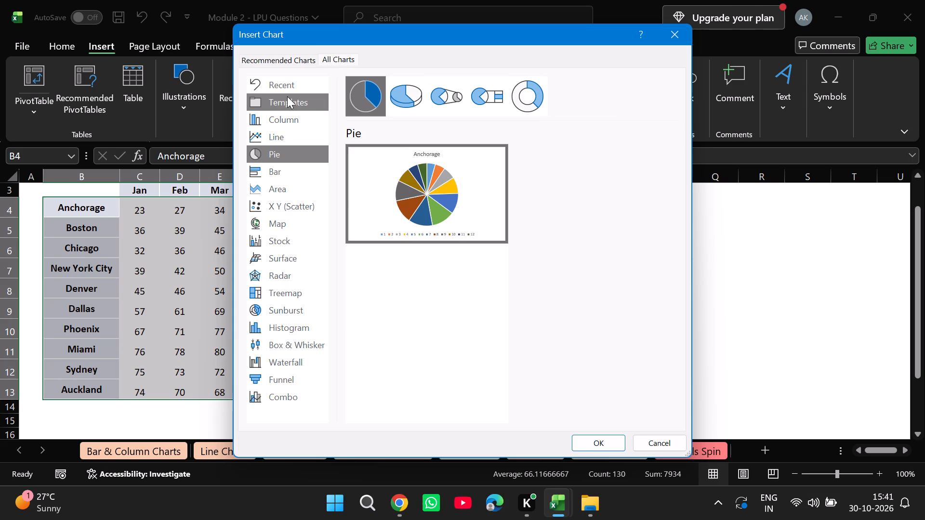
{"action": "left_click", "coordinate": [287, 96]}
{"action": "left_click", "coordinate": [286, 116]}
{"action": "left_click", "coordinate": [288, 136]}
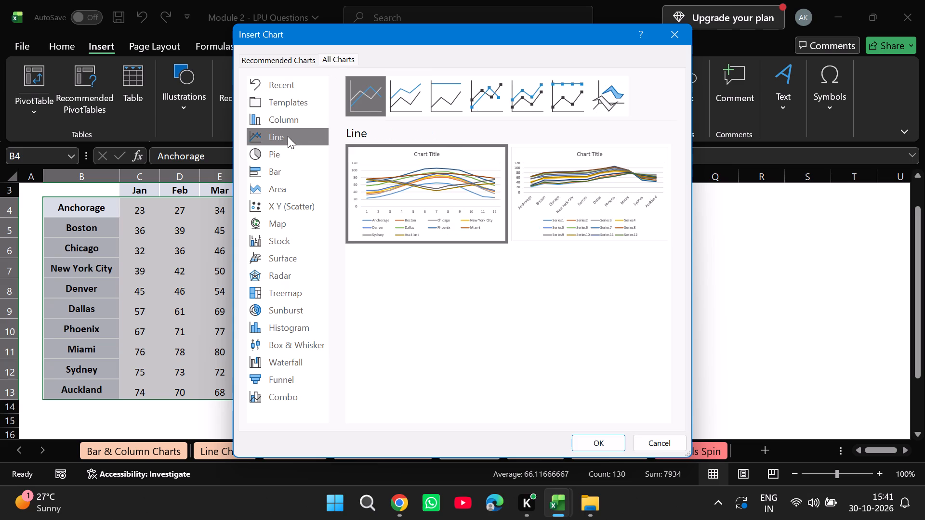
{"action": "left_click", "coordinate": [286, 156]}
{"action": "left_click", "coordinate": [286, 167]}
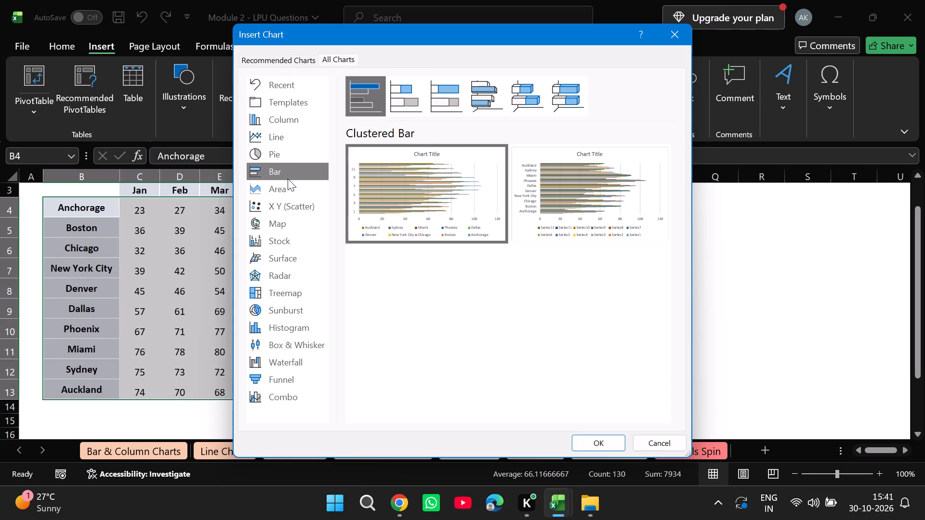
{"action": "left_click", "coordinate": [288, 181]}
{"action": "left_click", "coordinate": [288, 207]}
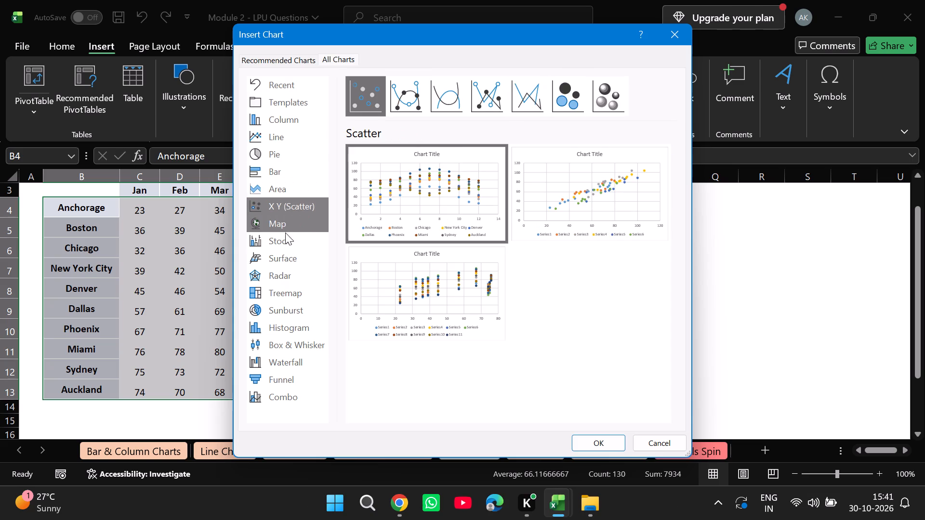
{"action": "left_click", "coordinate": [285, 233]}
{"action": "left_click", "coordinate": [286, 213]}
{"action": "left_click", "coordinate": [286, 222]}
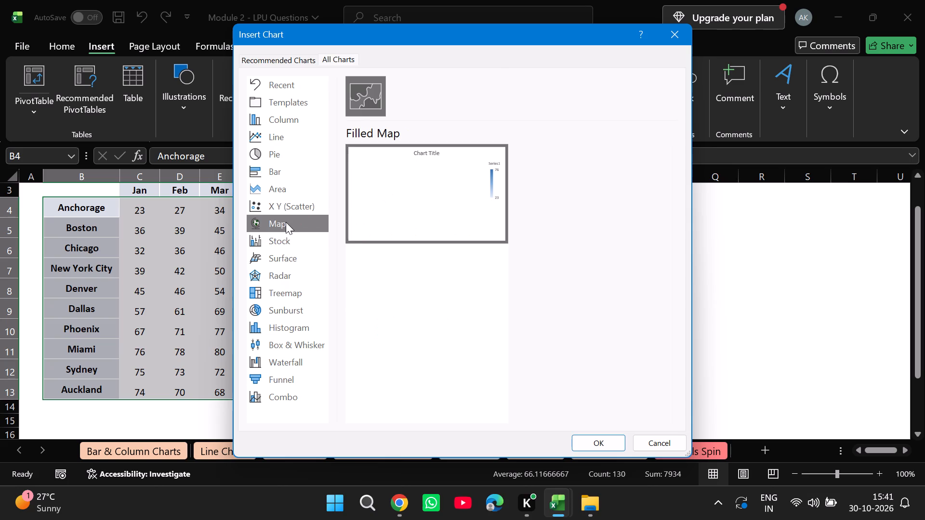
Examine the remaining chart type previews from Stock through Treemap and Histogram to Combo, and leave without inserting a chart.
{"action": "left_click", "coordinate": [289, 243]}
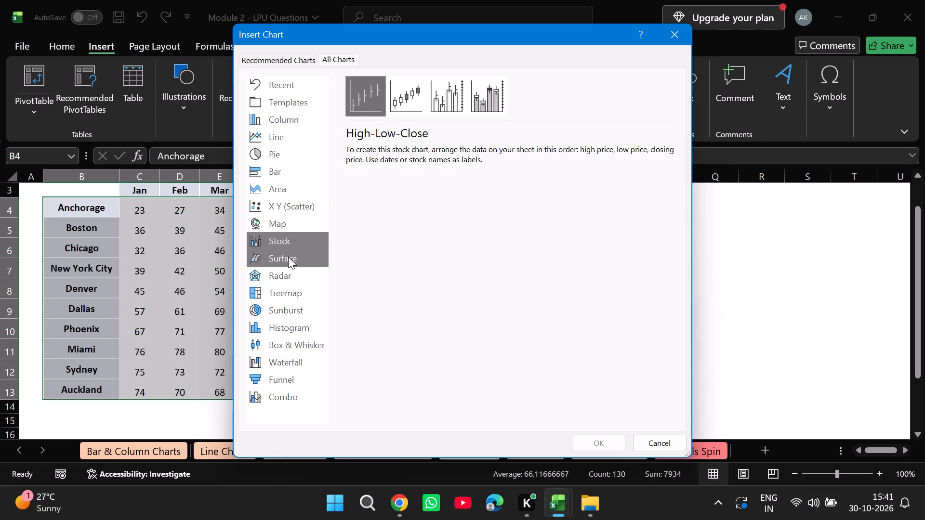
{"action": "left_click", "coordinate": [288, 259]}
{"action": "left_click", "coordinate": [290, 269]}
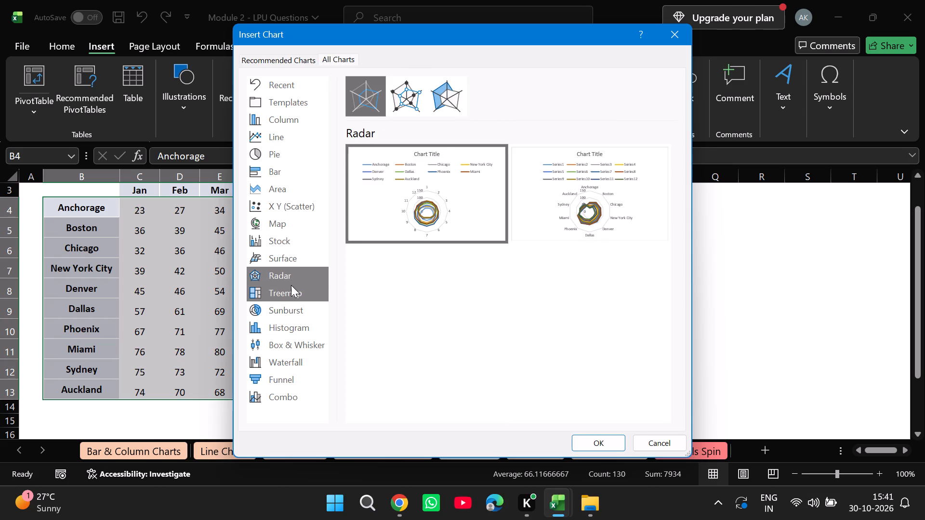
{"action": "left_click", "coordinate": [291, 285]}
{"action": "left_click", "coordinate": [291, 302]}
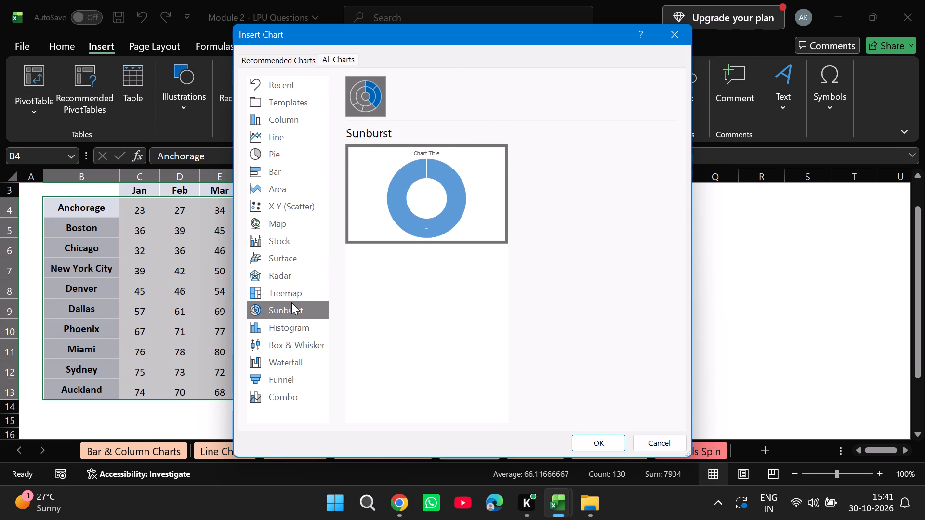
{"action": "left_click", "coordinate": [290, 298]}
{"action": "left_click", "coordinate": [293, 319]}
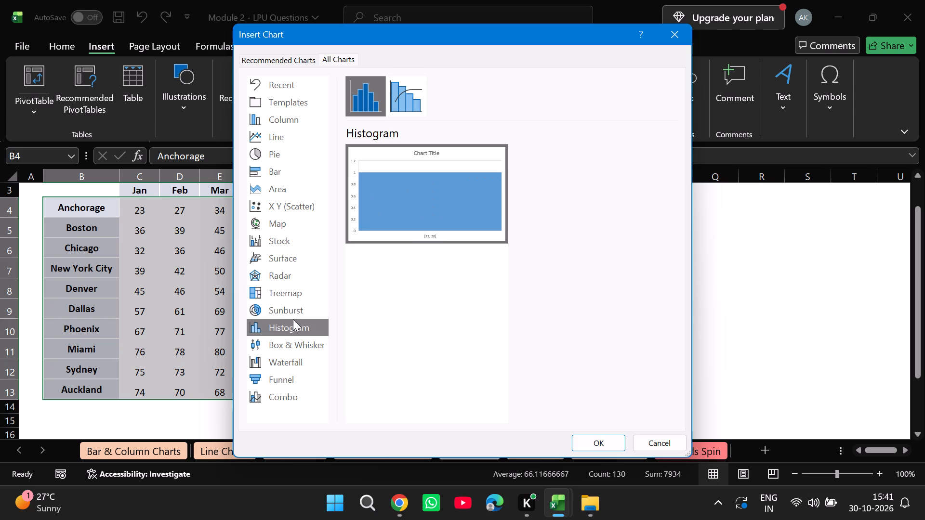
{"action": "left_click", "coordinate": [295, 338]}
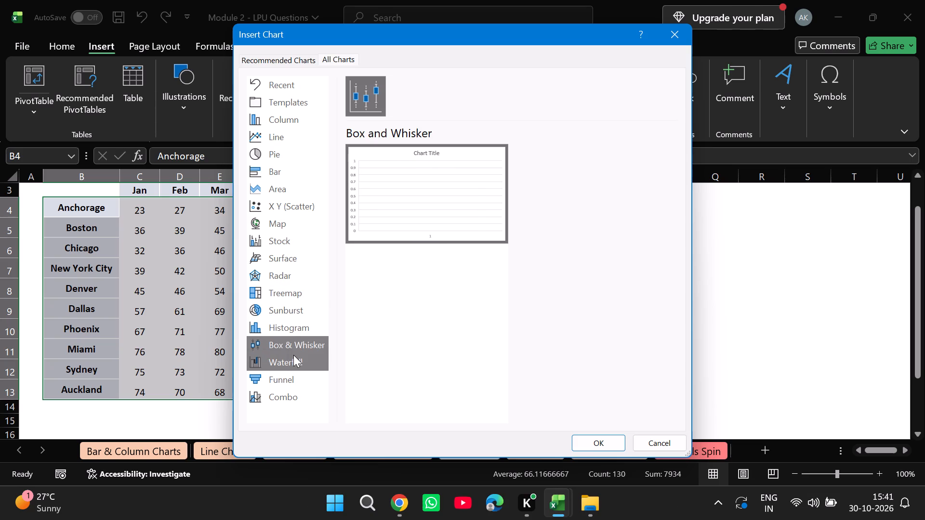
{"action": "left_click", "coordinate": [292, 353]}
{"action": "left_click", "coordinate": [289, 376]}
{"action": "left_click", "coordinate": [288, 392]}
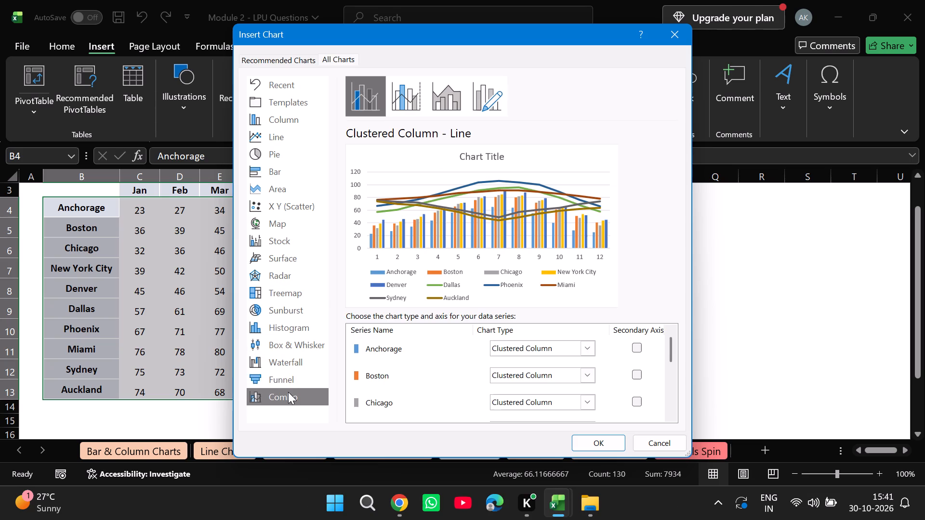
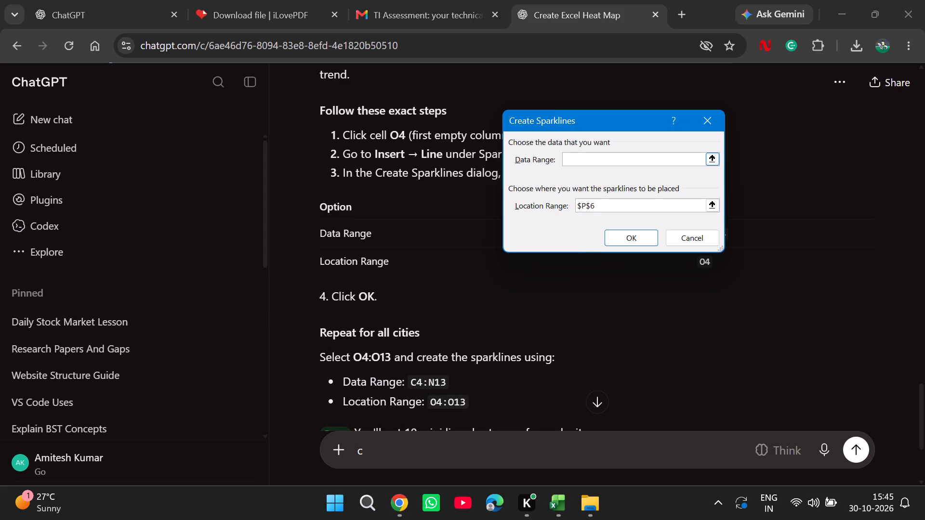
{"action": "key", "text": "ctrl+v"}
Set the location range to O4, copied from ChatGPT, and create the line sparkline for Anchorage.
{"action": "left_click", "coordinate": [547, 296]}
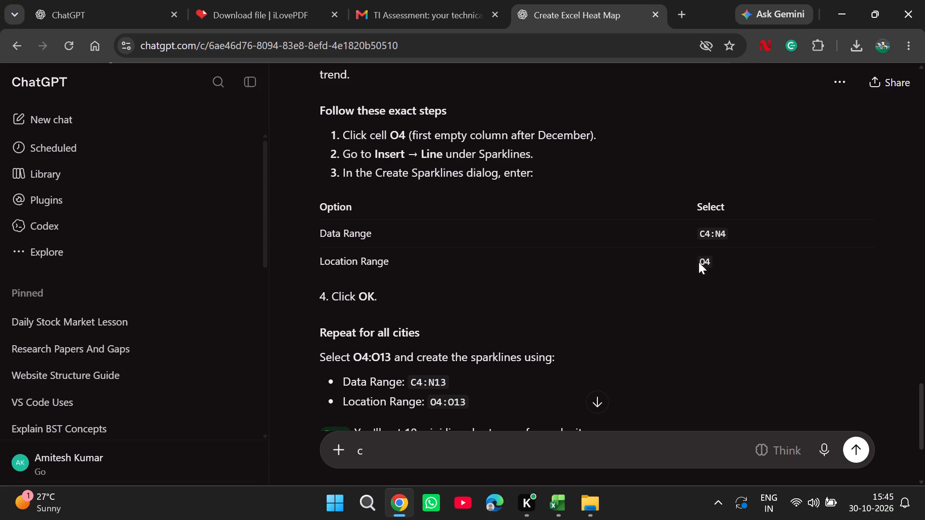
{"action": "double_click", "coordinate": [702, 267]}
{"action": "key", "text": "ctrl+c"}
{"action": "key", "text": "alt+Tab"}
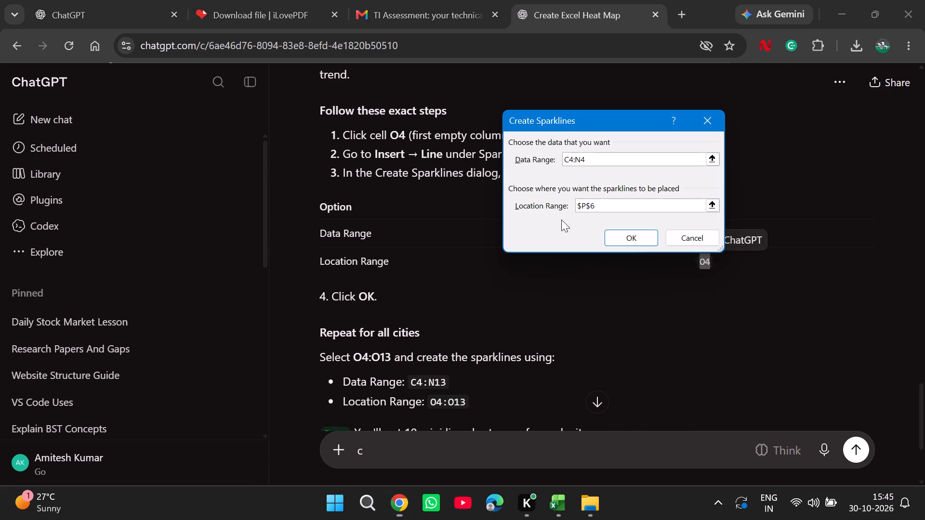
{"action": "triple_click", "coordinate": [613, 201]}
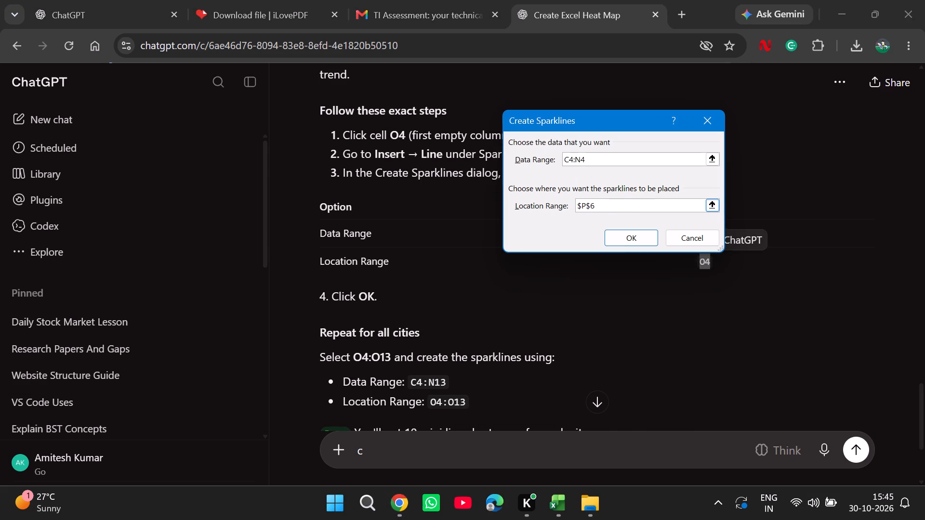
{"action": "double_click", "coordinate": [613, 201]}
{"action": "key", "text": "ctrl+v"}
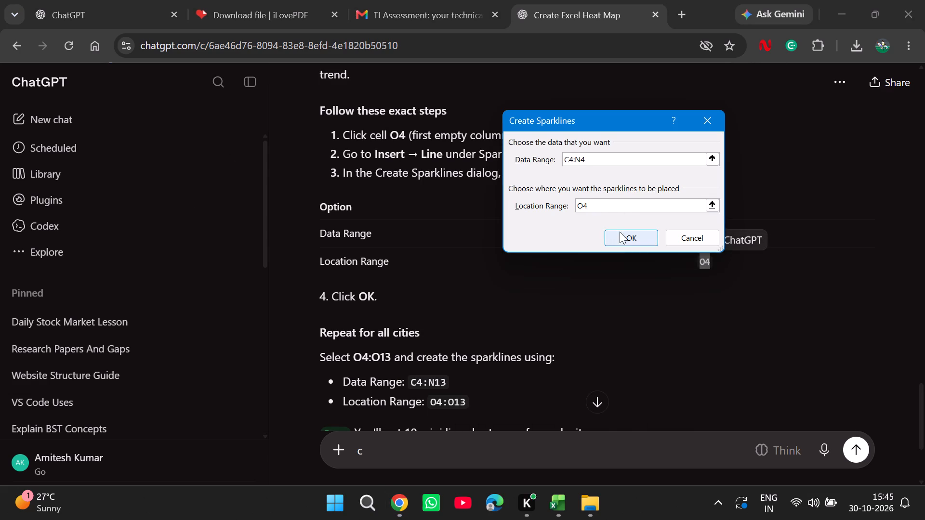
{"action": "left_click", "coordinate": [624, 235]}
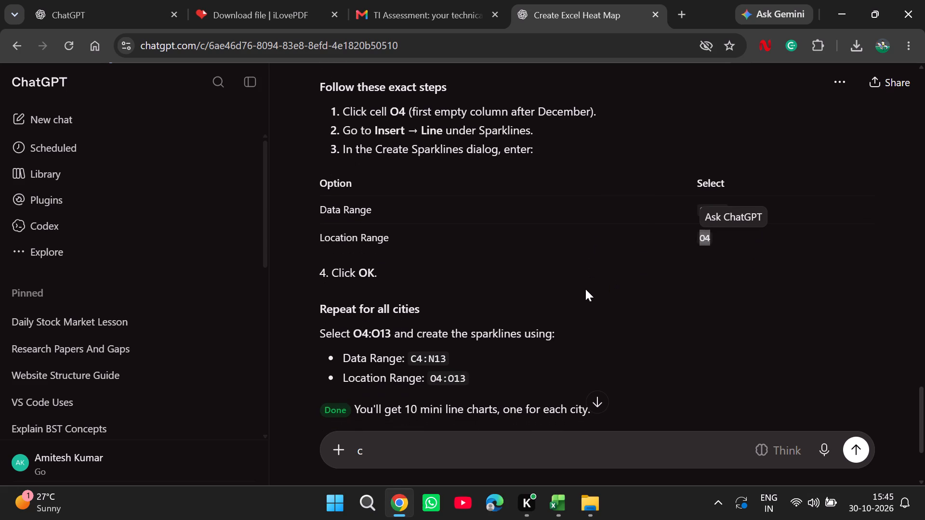
{"action": "key", "text": "alt+Tab"}
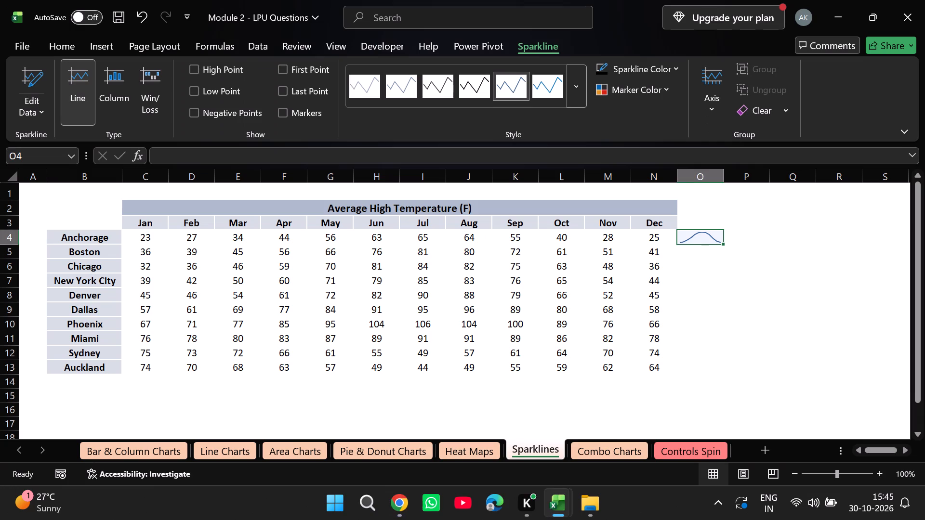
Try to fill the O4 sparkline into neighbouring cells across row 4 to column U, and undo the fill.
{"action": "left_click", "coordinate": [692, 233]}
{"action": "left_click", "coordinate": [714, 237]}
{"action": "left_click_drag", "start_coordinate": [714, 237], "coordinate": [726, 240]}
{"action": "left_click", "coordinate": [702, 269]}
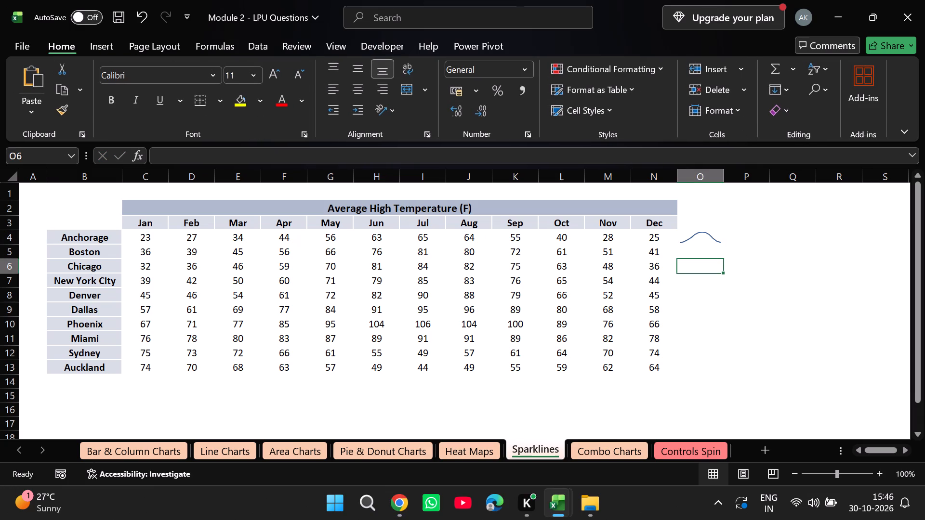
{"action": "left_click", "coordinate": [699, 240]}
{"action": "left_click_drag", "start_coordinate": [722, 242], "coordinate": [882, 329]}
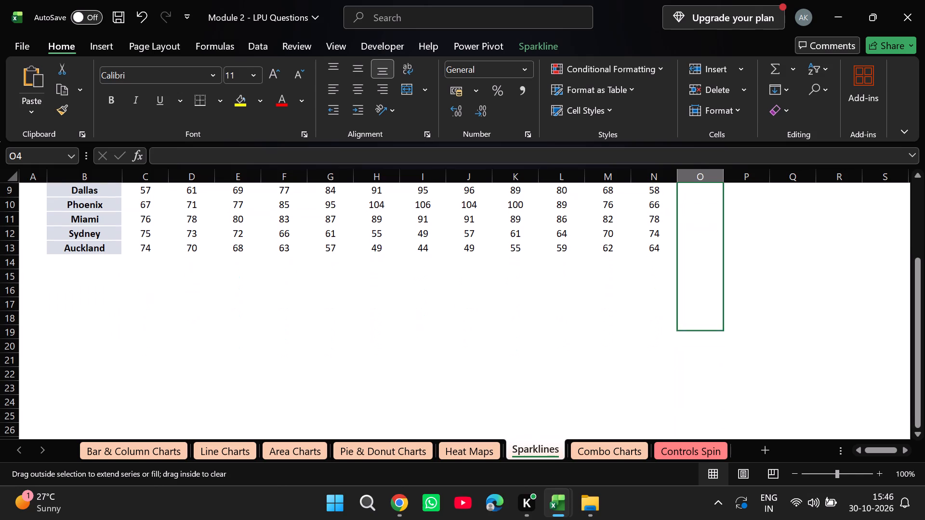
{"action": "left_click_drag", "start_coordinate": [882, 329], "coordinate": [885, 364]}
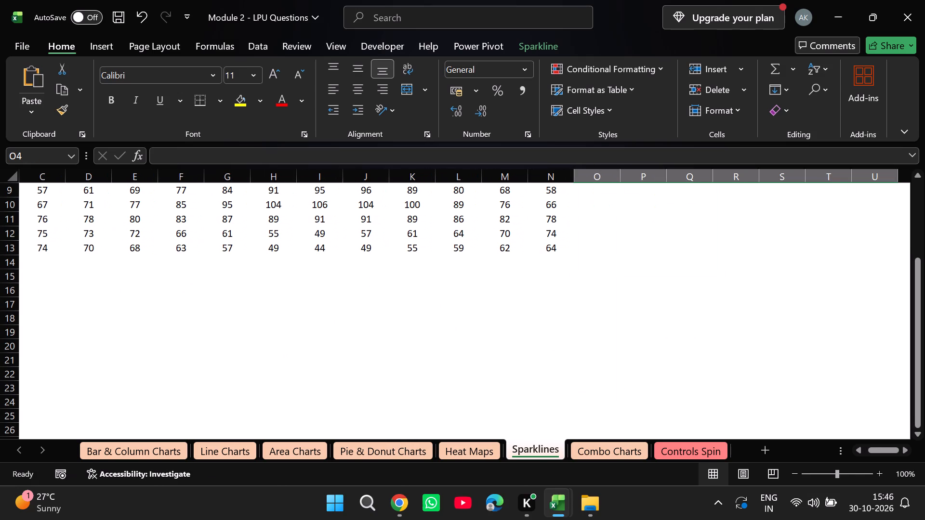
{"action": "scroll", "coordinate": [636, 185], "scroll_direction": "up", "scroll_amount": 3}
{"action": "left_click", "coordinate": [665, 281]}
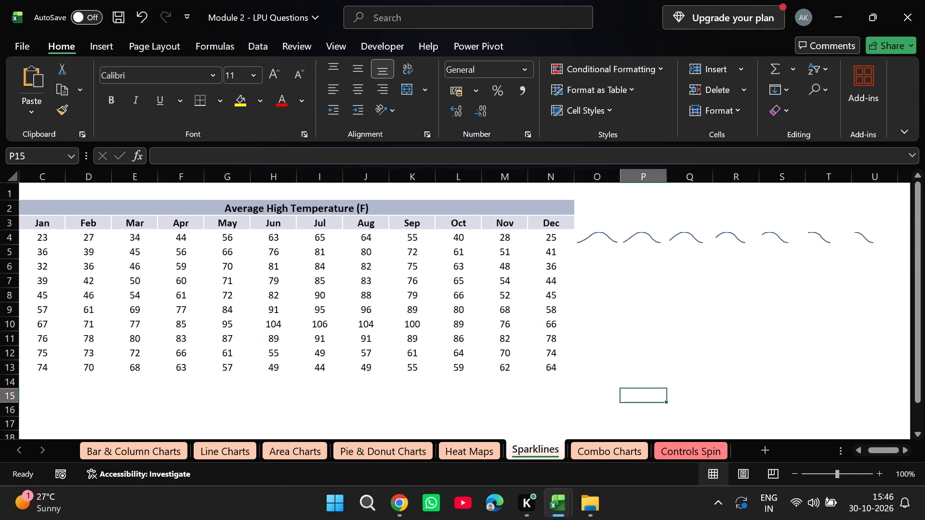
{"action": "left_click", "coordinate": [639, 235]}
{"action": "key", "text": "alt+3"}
In ChatGPT, find the instructions for repeating the sparklines for all cities and copy the data range C4:N13.
{"action": "key", "text": "alt+Tab"}
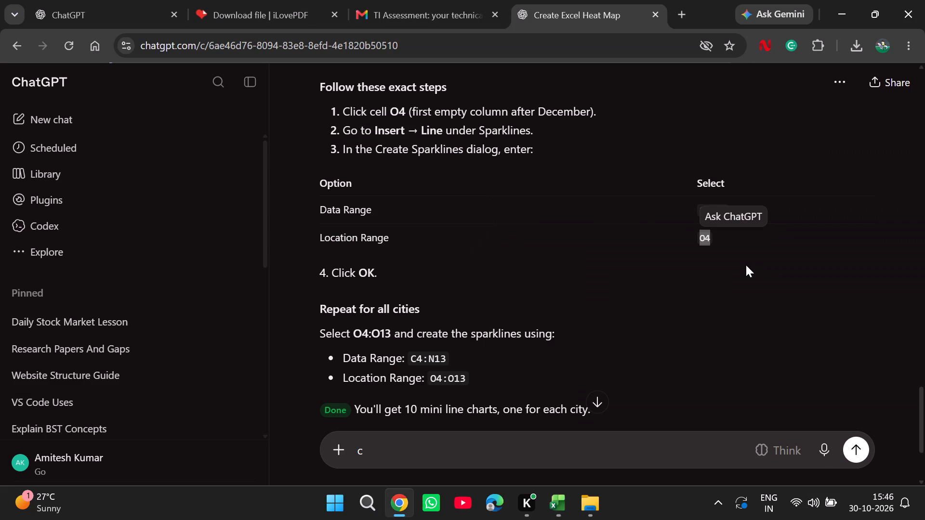
{"action": "left_click", "coordinate": [423, 323]}
{"action": "scroll", "coordinate": [423, 323], "scroll_direction": "down", "scroll_amount": 1}
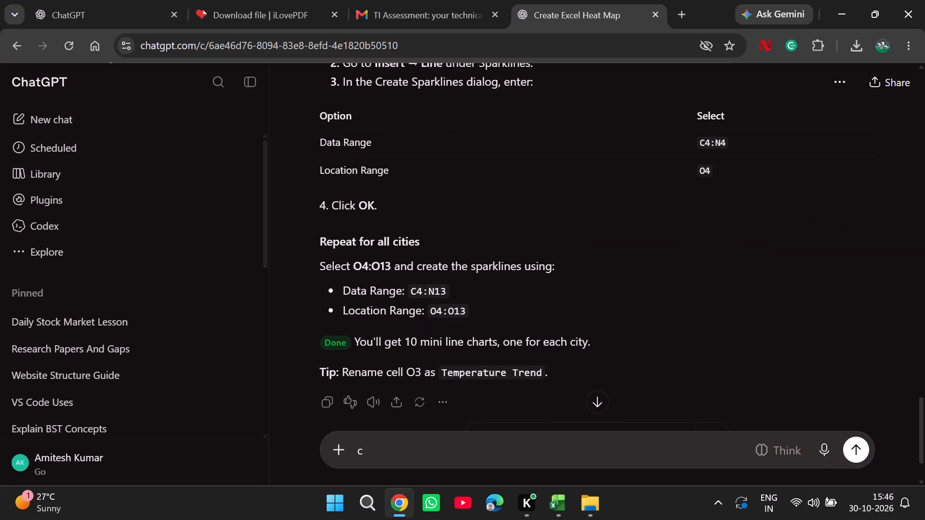
{"action": "left_click_drag", "start_coordinate": [405, 288], "coordinate": [472, 287]}
{"action": "key", "text": "ctrl+c"}
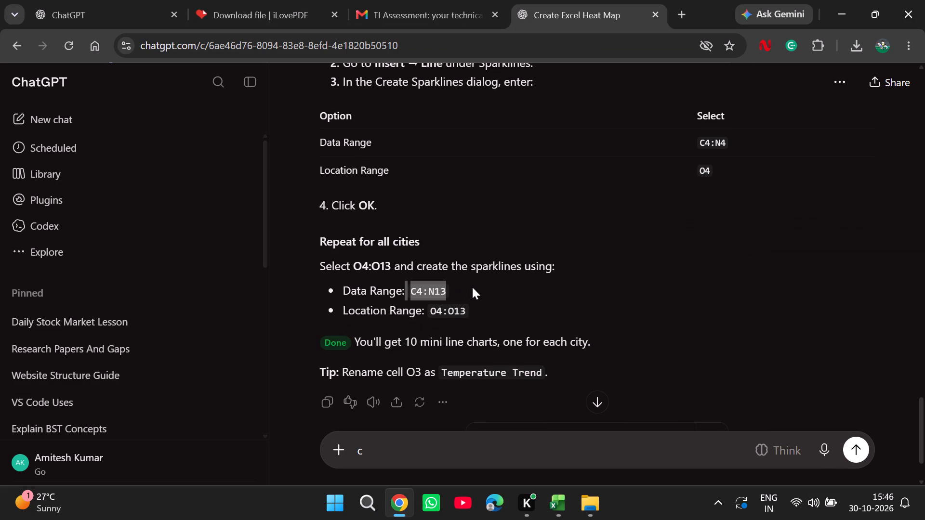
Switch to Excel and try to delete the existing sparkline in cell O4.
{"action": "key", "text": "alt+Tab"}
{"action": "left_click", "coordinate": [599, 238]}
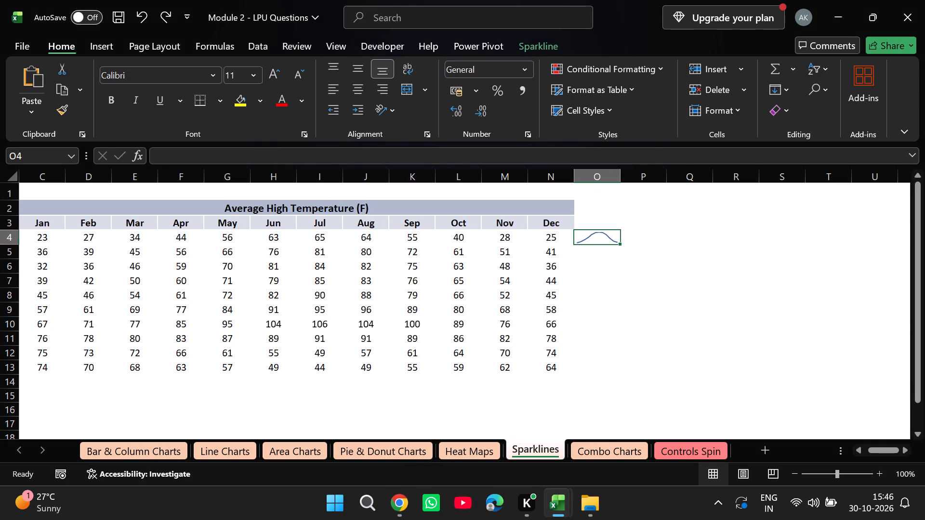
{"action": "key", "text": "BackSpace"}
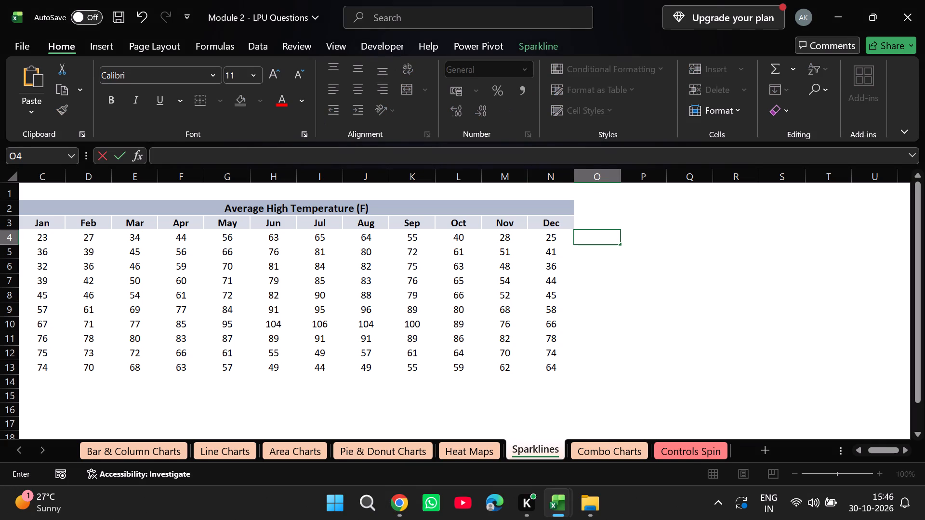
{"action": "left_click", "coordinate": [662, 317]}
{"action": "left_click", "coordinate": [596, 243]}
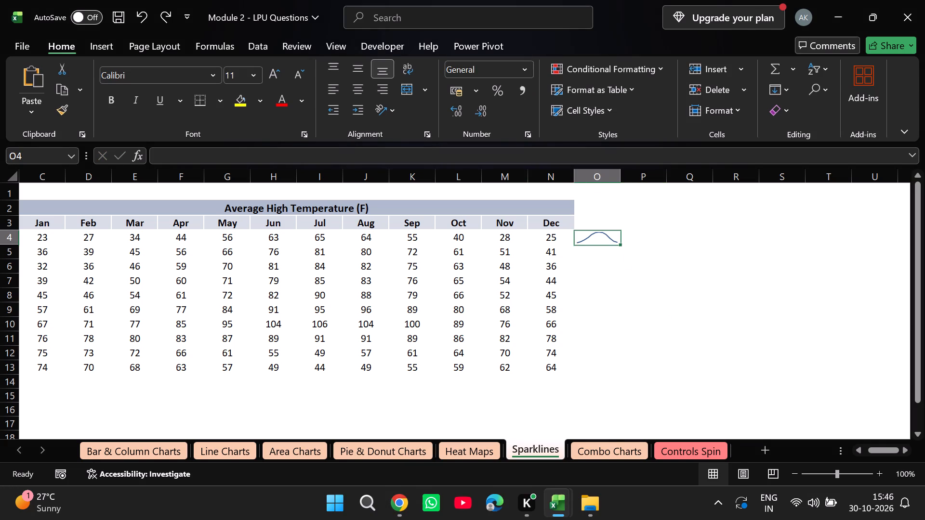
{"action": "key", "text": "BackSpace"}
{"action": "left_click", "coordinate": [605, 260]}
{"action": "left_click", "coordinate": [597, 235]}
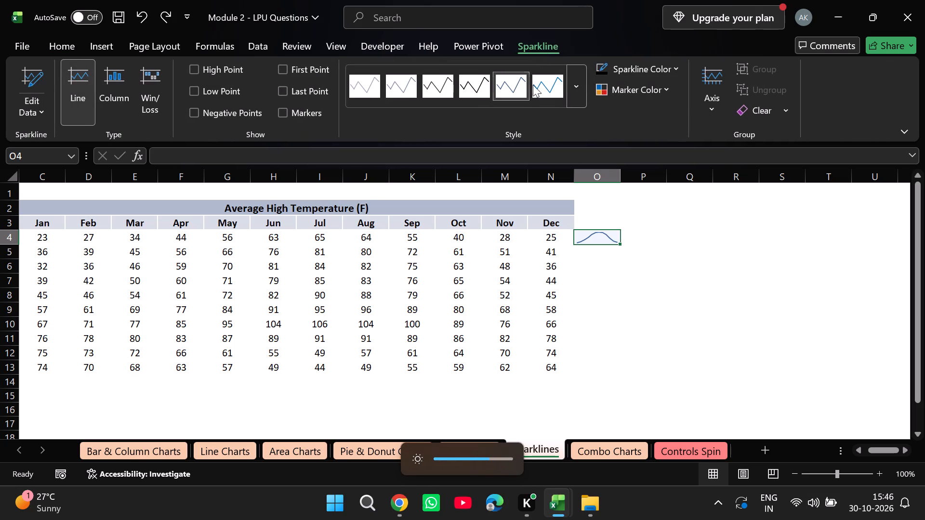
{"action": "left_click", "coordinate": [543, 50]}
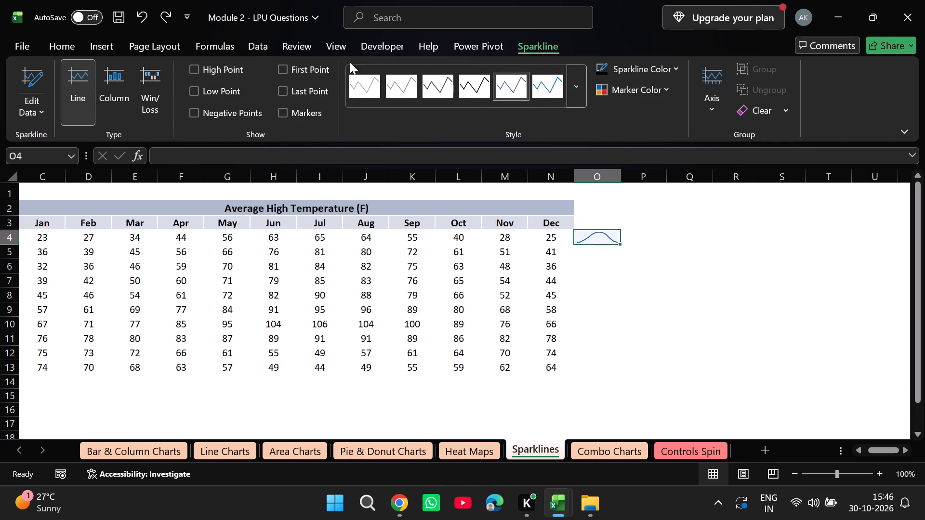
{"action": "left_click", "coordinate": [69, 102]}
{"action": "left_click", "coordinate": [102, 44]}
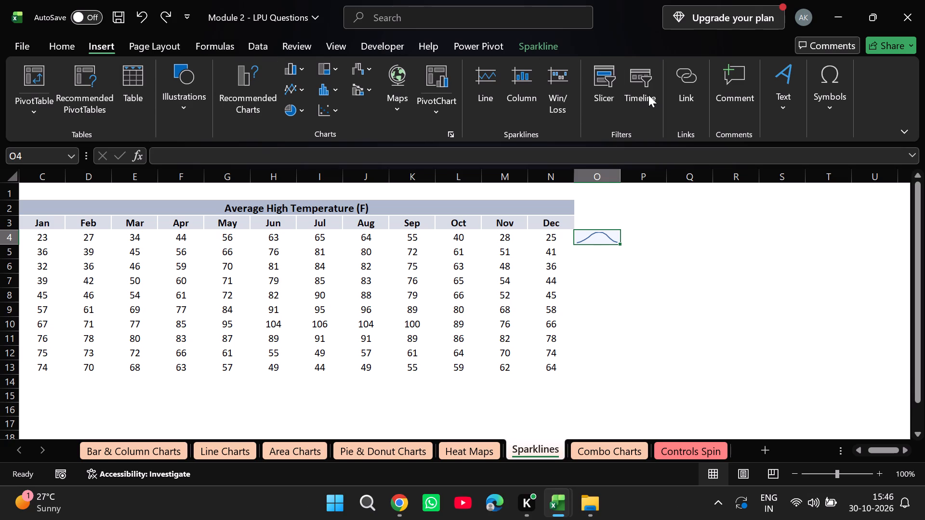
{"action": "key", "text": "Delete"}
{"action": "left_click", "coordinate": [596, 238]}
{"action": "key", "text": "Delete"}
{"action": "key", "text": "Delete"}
Start inserting a Line sparkline and set its data range to the copied C4:N13.
{"action": "left_click", "coordinate": [489, 111]}
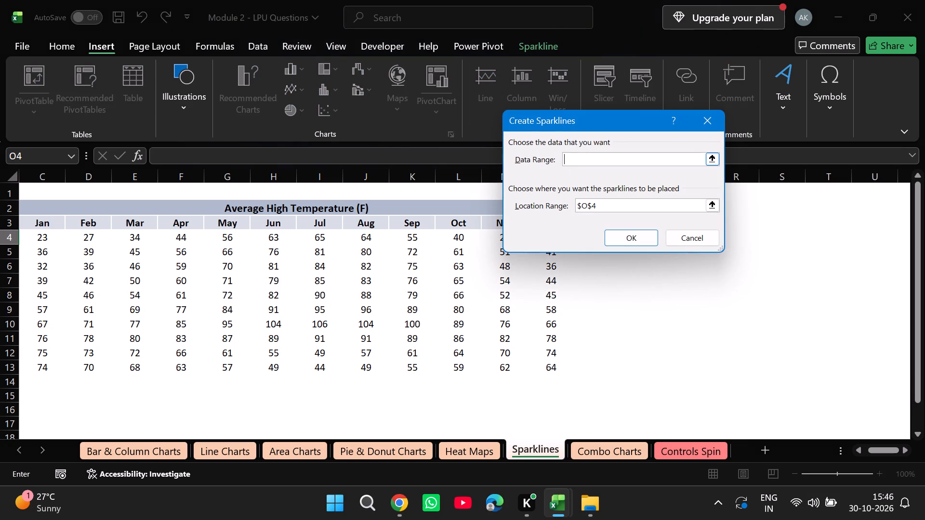
{"action": "key", "text": "ctrl+v"}
In ChatGPT, copy the location range O4:O13 from the instructions for repeating the sparklines for all cities.
{"action": "key", "text": "alt+Tab"}
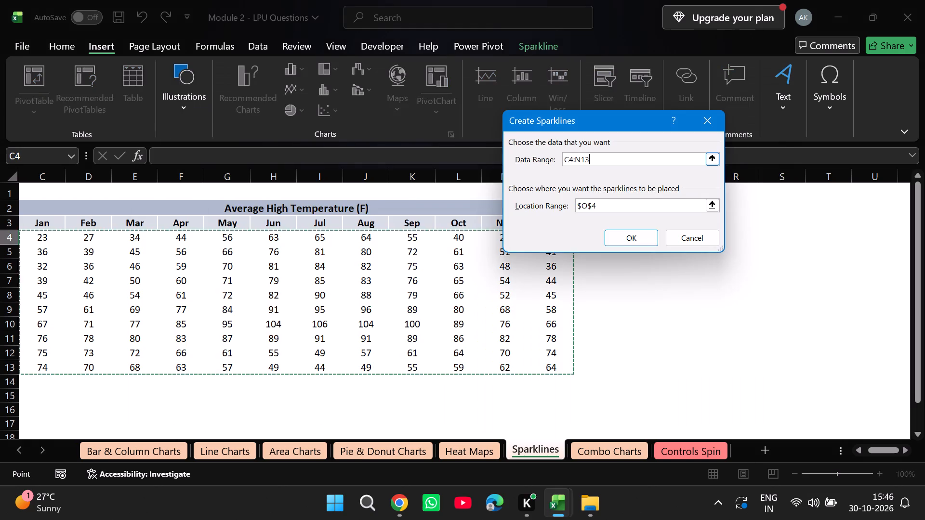
{"action": "key", "text": "alt+Tab"}
{"action": "key", "text": "alt+Tab"}
{"action": "double_click", "coordinate": [461, 312]}
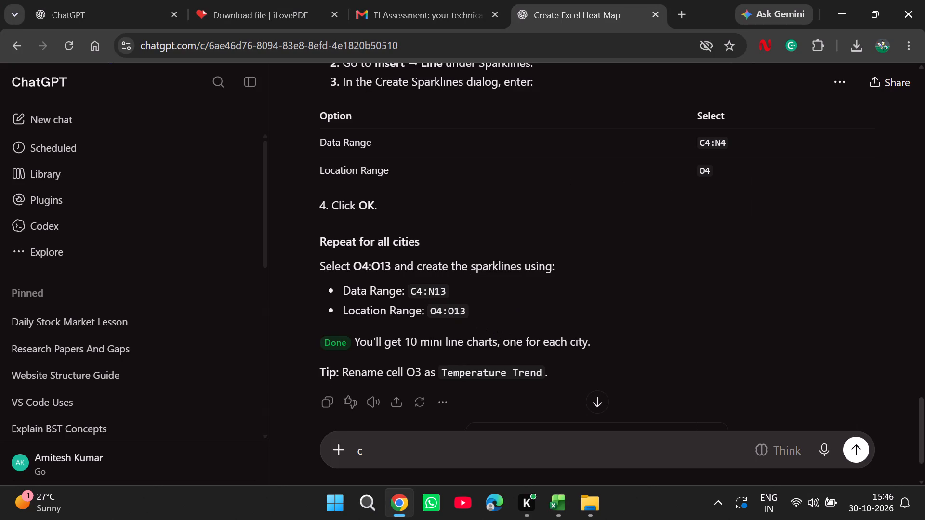
{"action": "left_click", "coordinate": [461, 312]}
{"action": "left_click", "coordinate": [432, 306]}
{"action": "left_click_drag", "start_coordinate": [432, 306], "coordinate": [494, 316]}
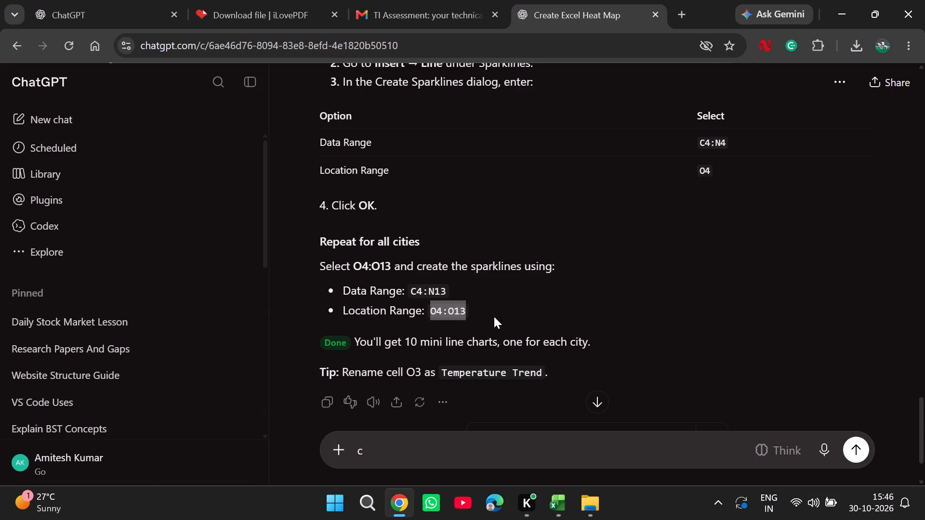
{"action": "key", "text": "ctrl+c"}
In Excel's Create Sparklines dialog, set the location range to O4:O13, remove stray leading characters, and create the line sparklines for all cities.
{"action": "key", "text": "alt+Tab"}
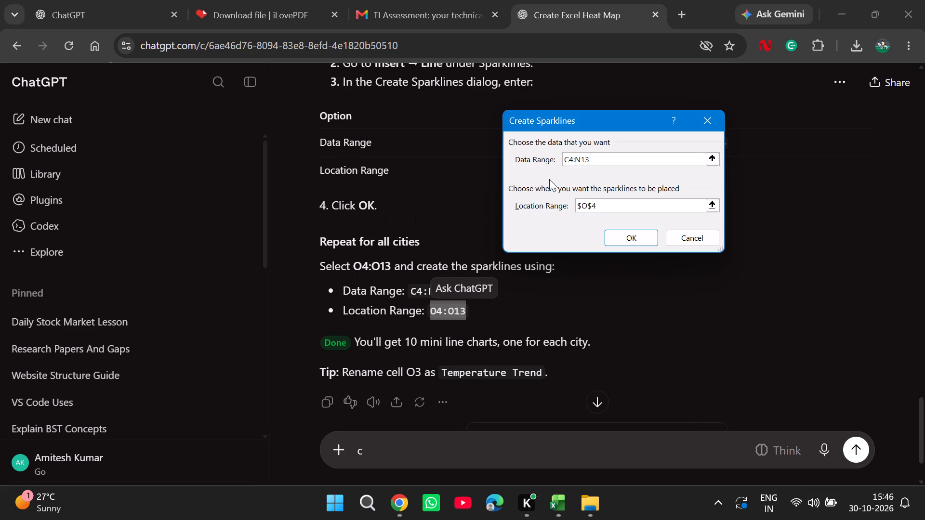
{"action": "double_click", "coordinate": [632, 206]}
{"action": "key", "text": "ctrl+v"}
{"action": "left_click", "coordinate": [581, 195]}
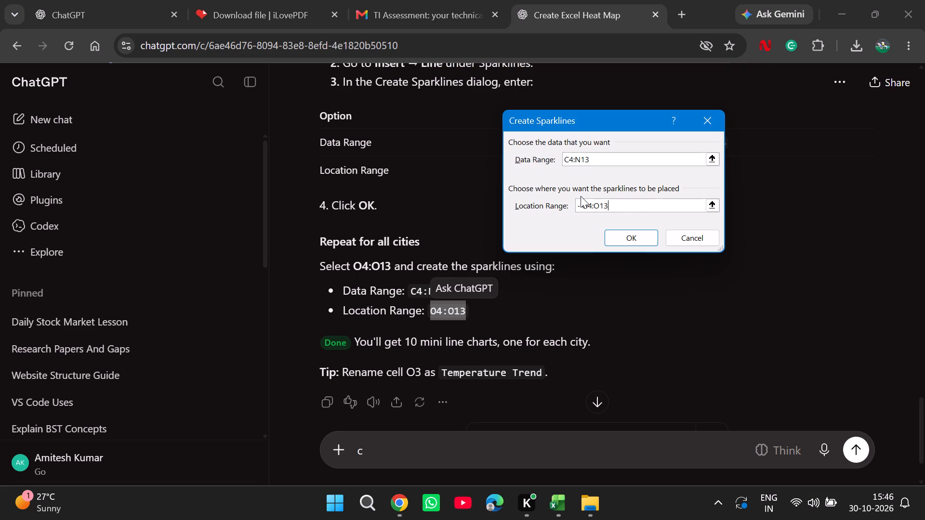
{"action": "left_click", "coordinate": [587, 214]}
{"action": "left_click", "coordinate": [581, 207]}
{"action": "key", "text": "BackSpace"}
{"action": "key", "text": "Right"}
{"action": "key", "text": "BackSpace"}
{"action": "key", "text": "BackSpace"}
{"action": "key", "text": "BackSpace"}
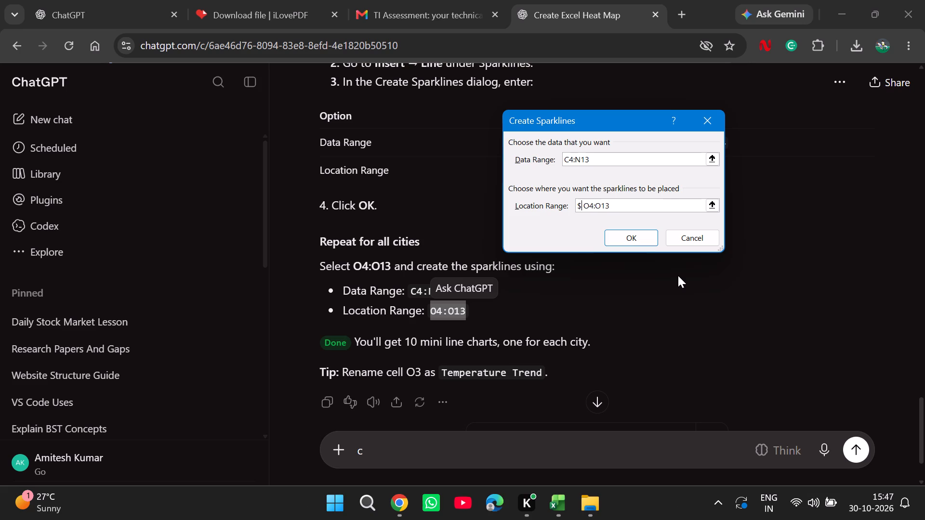
{"action": "key", "text": "BackSpace"}
{"action": "key", "text": "BackSpace"}
{"action": "key", "text": "Right"}
{"action": "key", "text": "BackSpace"}
{"action": "key", "text": "BackSpace"}
{"action": "key", "text": "BackSpace"}
{"action": "key", "text": "BackSpace"}
{"action": "key", "text": "BackSpace"}
{"action": "left_click", "coordinate": [641, 235]}
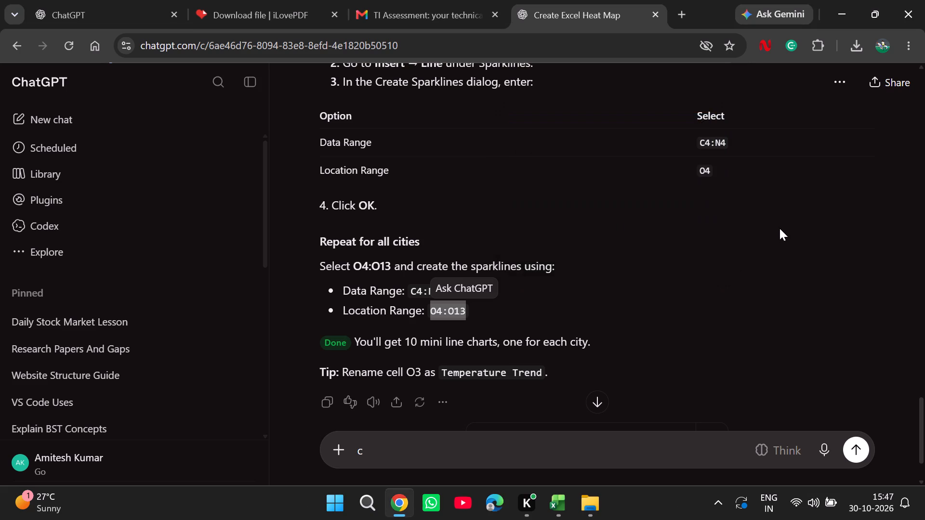
{"action": "key", "text": "alt+Tab"}
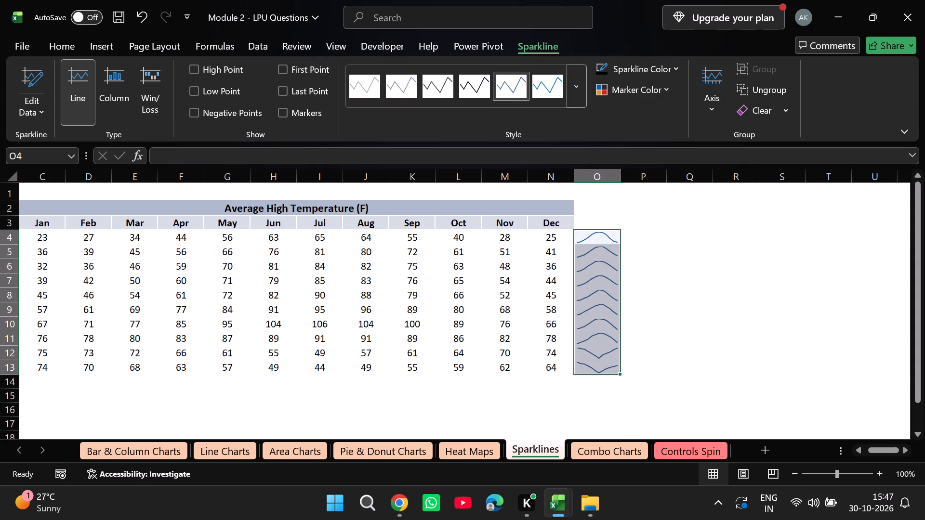
Open the Combo Charts sheet.
{"action": "left_click", "coordinate": [595, 456]}
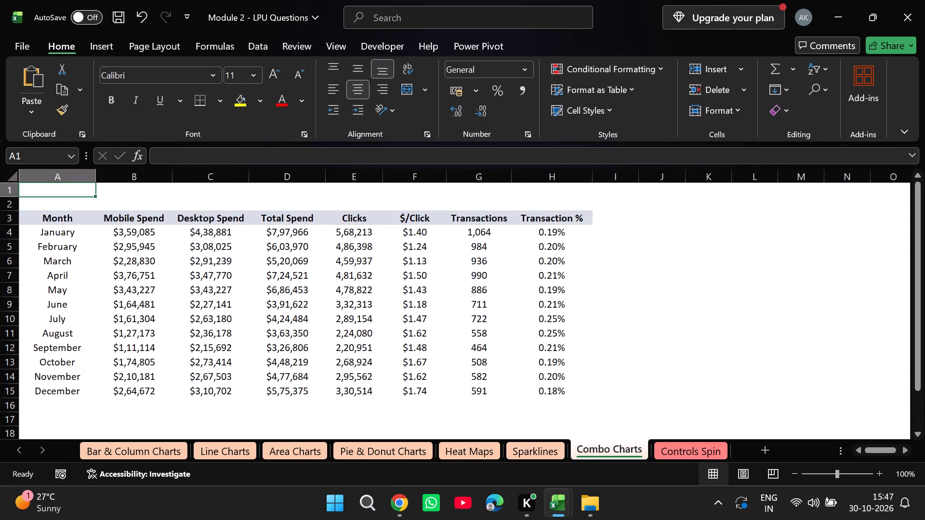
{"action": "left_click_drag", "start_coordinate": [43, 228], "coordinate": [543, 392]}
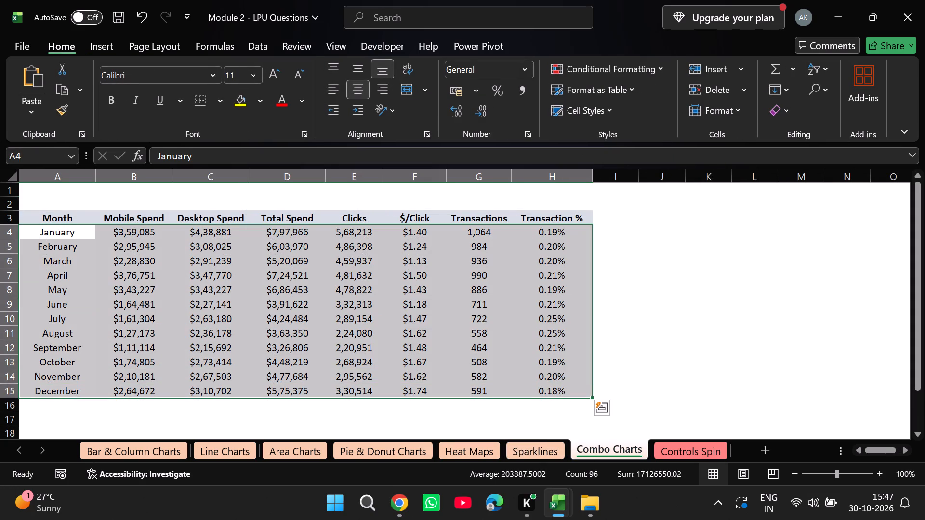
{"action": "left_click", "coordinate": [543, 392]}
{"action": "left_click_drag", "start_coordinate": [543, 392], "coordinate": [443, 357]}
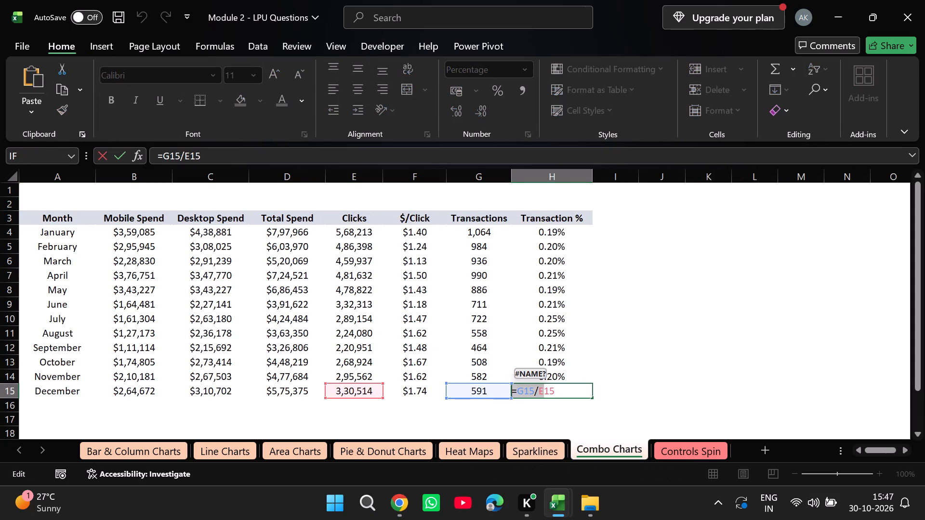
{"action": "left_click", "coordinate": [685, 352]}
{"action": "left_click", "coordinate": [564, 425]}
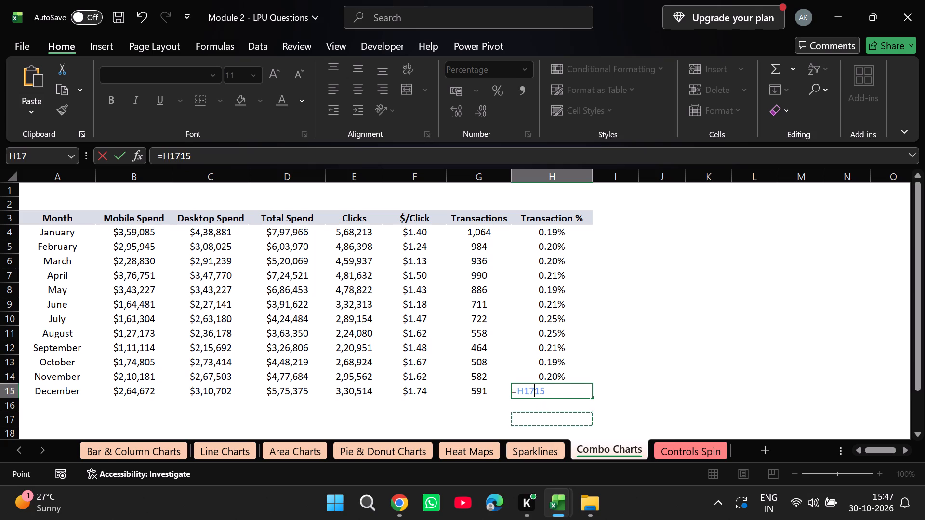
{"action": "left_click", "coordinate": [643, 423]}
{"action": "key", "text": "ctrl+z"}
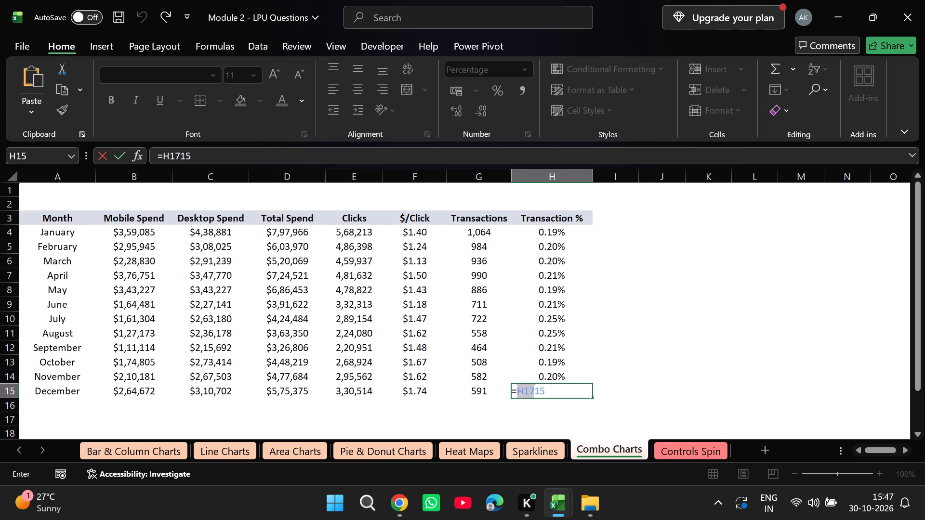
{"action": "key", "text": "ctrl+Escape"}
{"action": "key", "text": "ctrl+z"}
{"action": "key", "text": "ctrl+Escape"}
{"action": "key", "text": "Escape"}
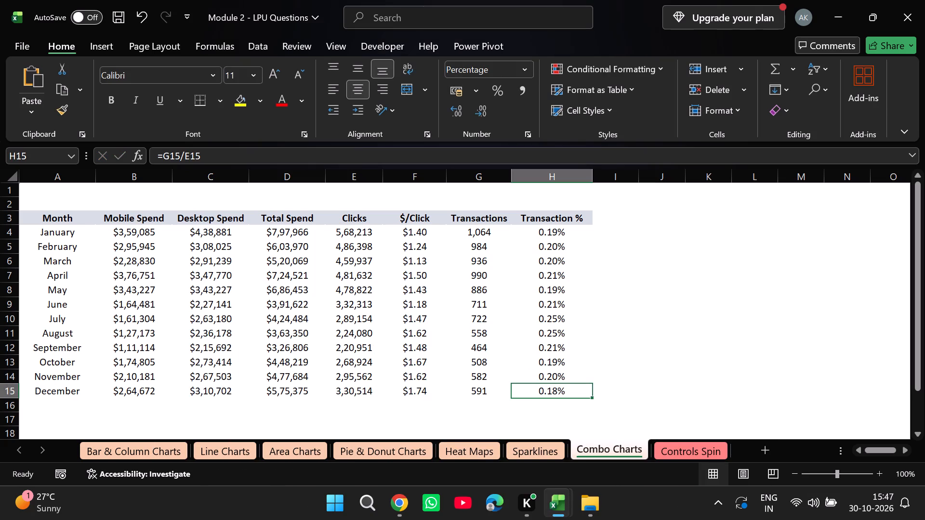
Select the monthly data A3:H15 with its headers and insert a Clustered Column - Line combo chart.
{"action": "left_click_drag", "start_coordinate": [573, 390], "coordinate": [71, 224]}
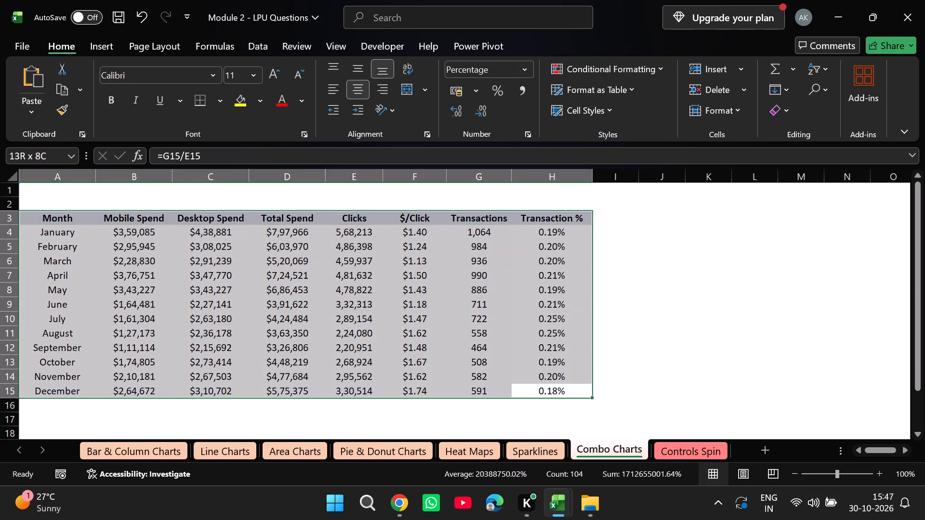
{"action": "left_click_drag", "start_coordinate": [71, 224], "coordinate": [70, 224]}
{"action": "left_click_drag", "start_coordinate": [42, 214], "coordinate": [406, 319]}
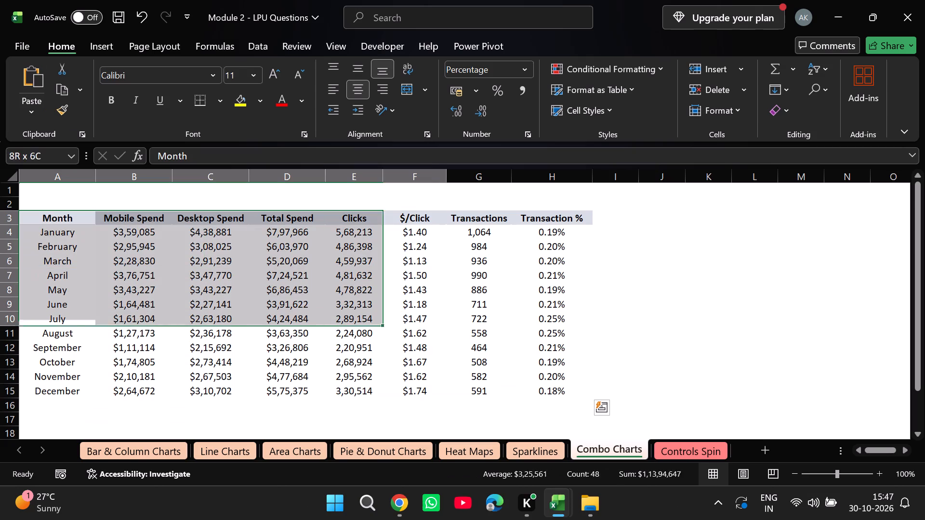
{"action": "left_click_drag", "start_coordinate": [406, 319], "coordinate": [550, 390]}
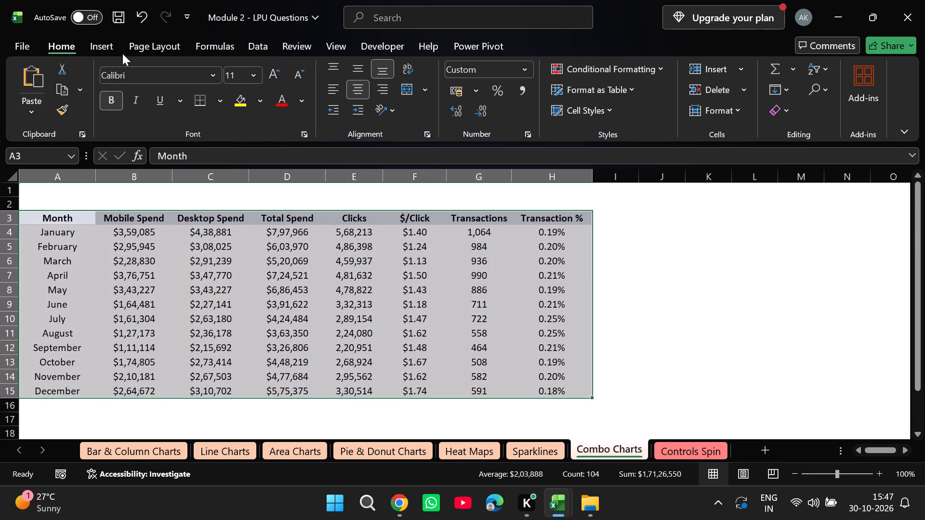
{"action": "left_click", "coordinate": [109, 51]}
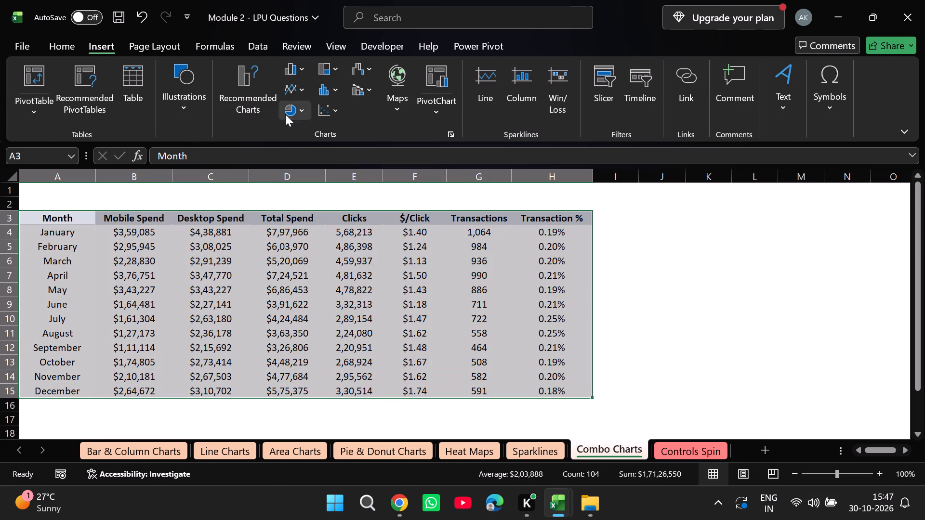
{"action": "left_click", "coordinate": [237, 117]}
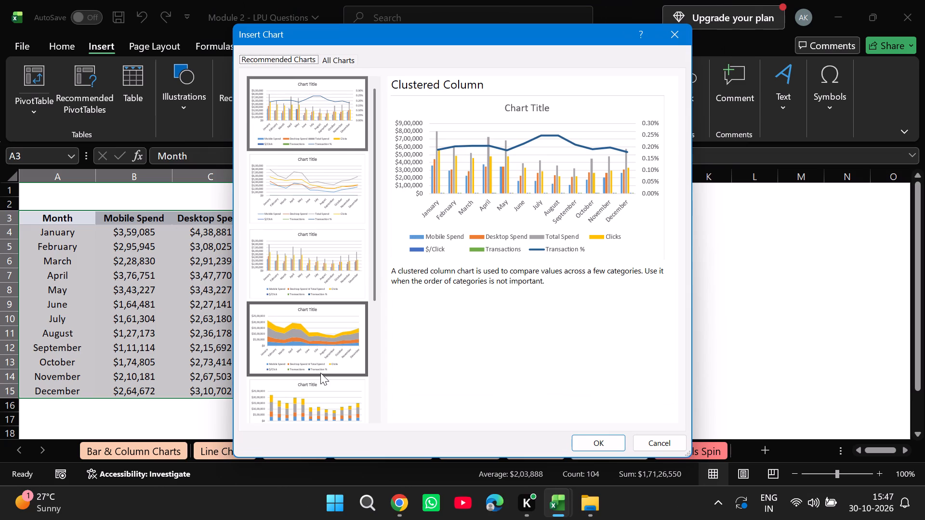
{"action": "left_click", "coordinate": [338, 56]}
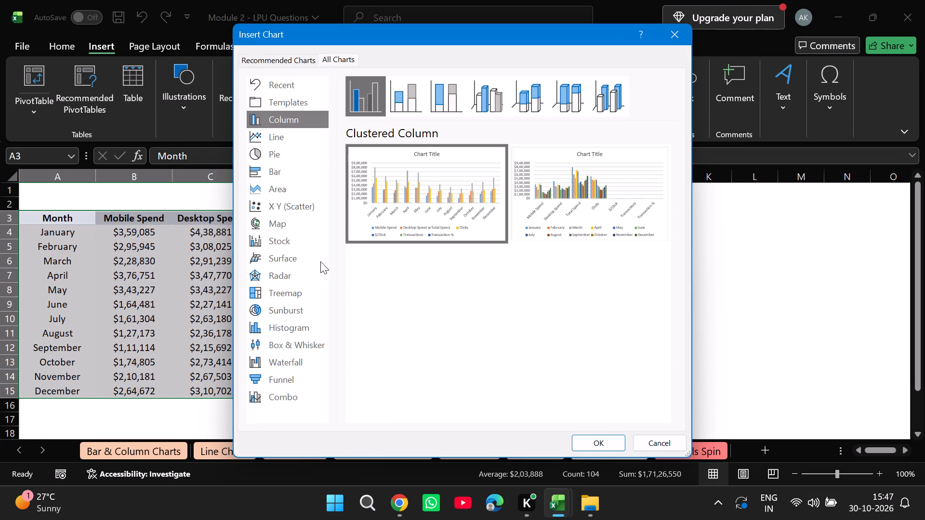
{"action": "scroll", "coordinate": [309, 300], "scroll_direction": "down", "scroll_amount": 1}
{"action": "left_click", "coordinate": [280, 397]}
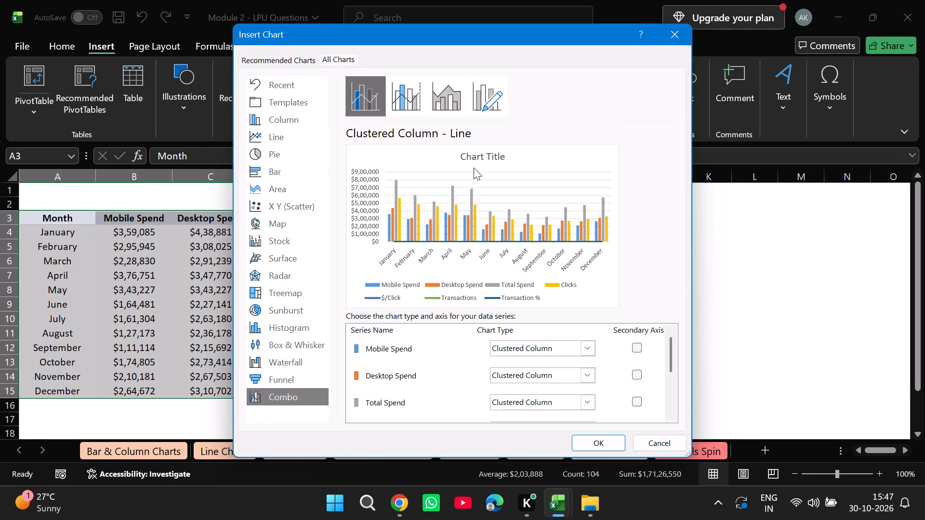
{"action": "right_click", "coordinate": [468, 195]}
{"action": "left_click", "coordinate": [472, 225]}
{"action": "left_click", "coordinate": [589, 449]}
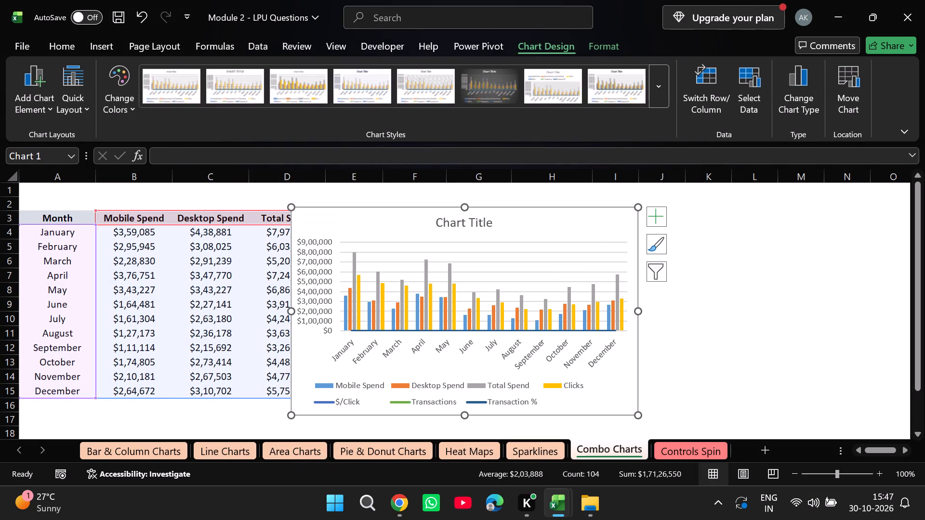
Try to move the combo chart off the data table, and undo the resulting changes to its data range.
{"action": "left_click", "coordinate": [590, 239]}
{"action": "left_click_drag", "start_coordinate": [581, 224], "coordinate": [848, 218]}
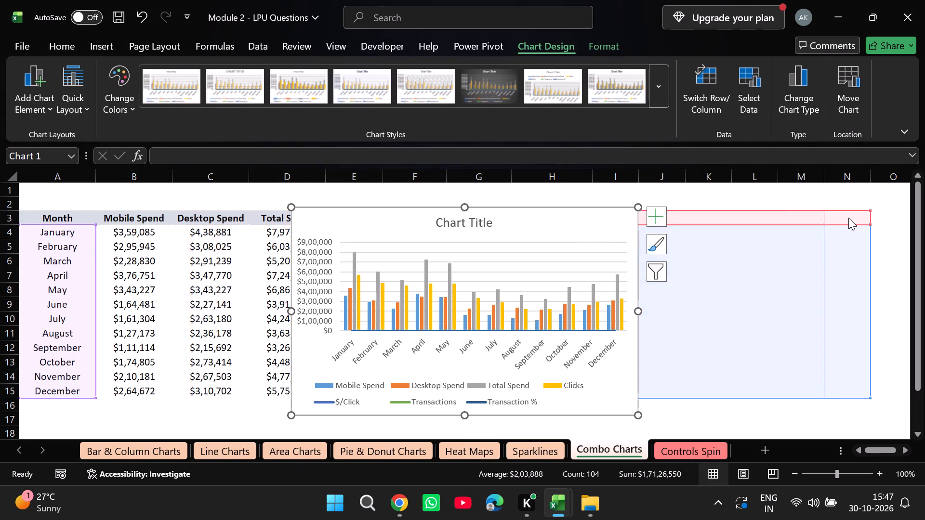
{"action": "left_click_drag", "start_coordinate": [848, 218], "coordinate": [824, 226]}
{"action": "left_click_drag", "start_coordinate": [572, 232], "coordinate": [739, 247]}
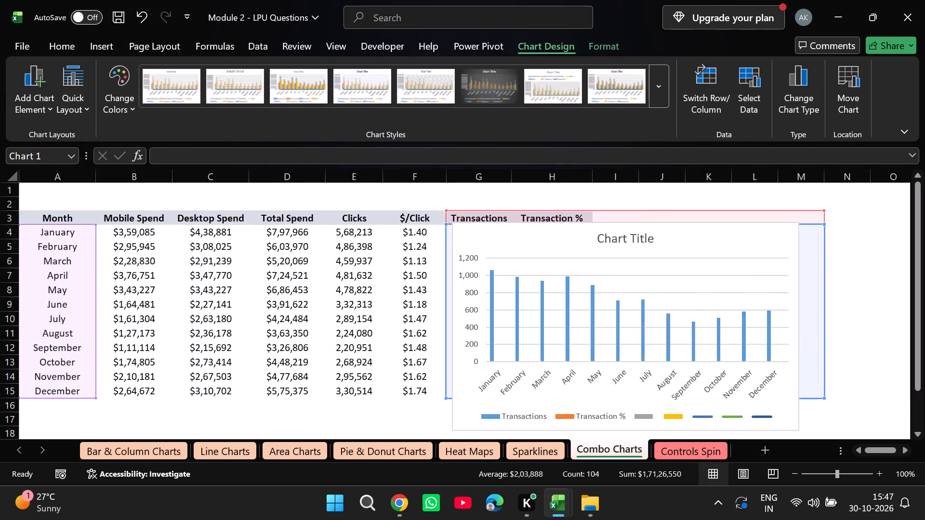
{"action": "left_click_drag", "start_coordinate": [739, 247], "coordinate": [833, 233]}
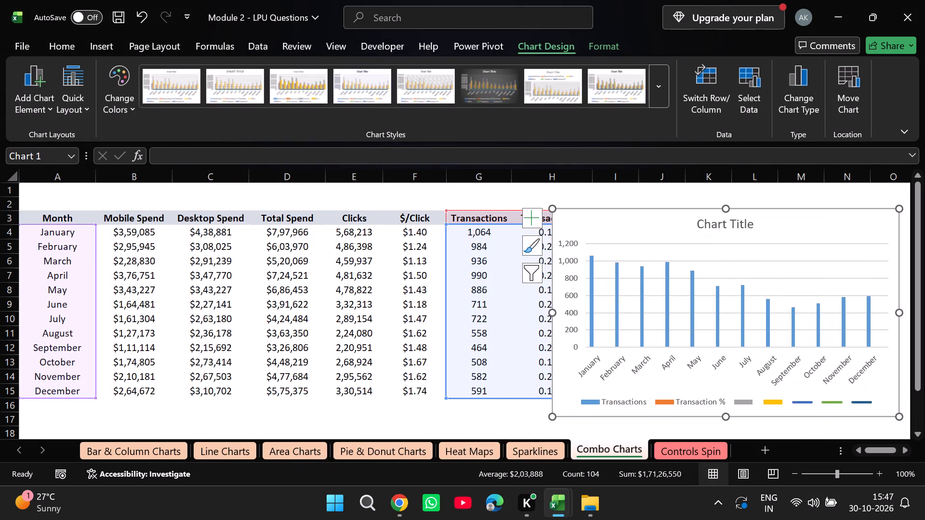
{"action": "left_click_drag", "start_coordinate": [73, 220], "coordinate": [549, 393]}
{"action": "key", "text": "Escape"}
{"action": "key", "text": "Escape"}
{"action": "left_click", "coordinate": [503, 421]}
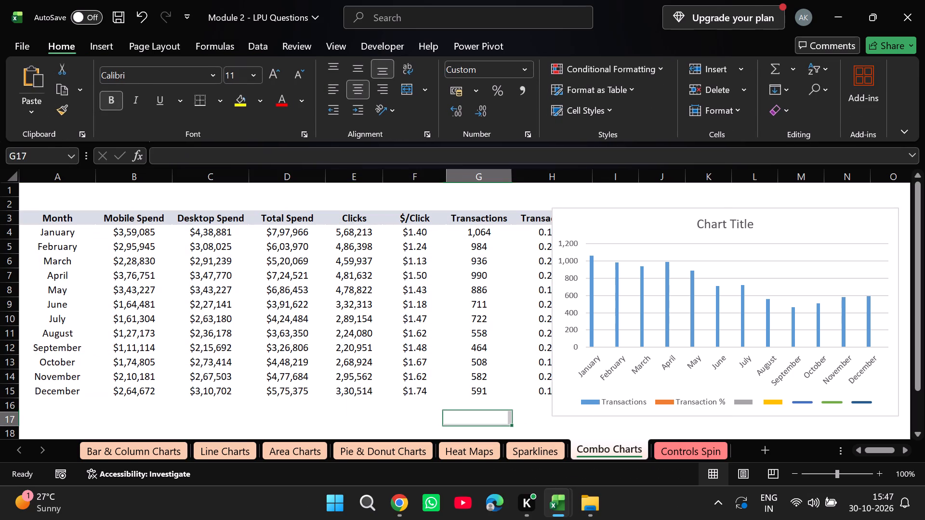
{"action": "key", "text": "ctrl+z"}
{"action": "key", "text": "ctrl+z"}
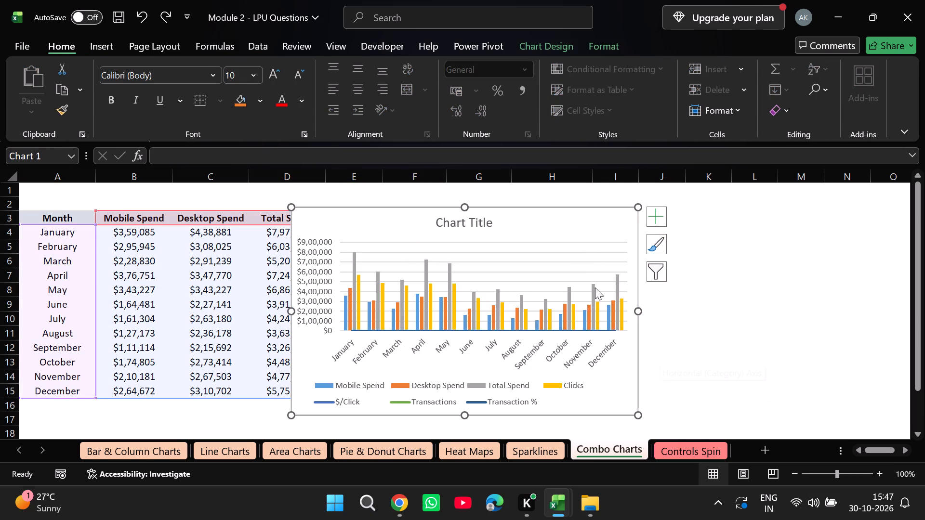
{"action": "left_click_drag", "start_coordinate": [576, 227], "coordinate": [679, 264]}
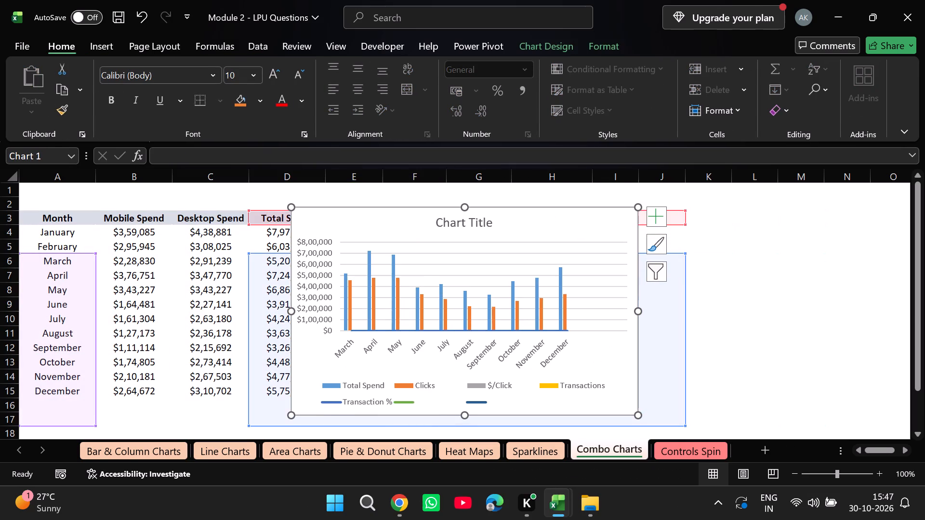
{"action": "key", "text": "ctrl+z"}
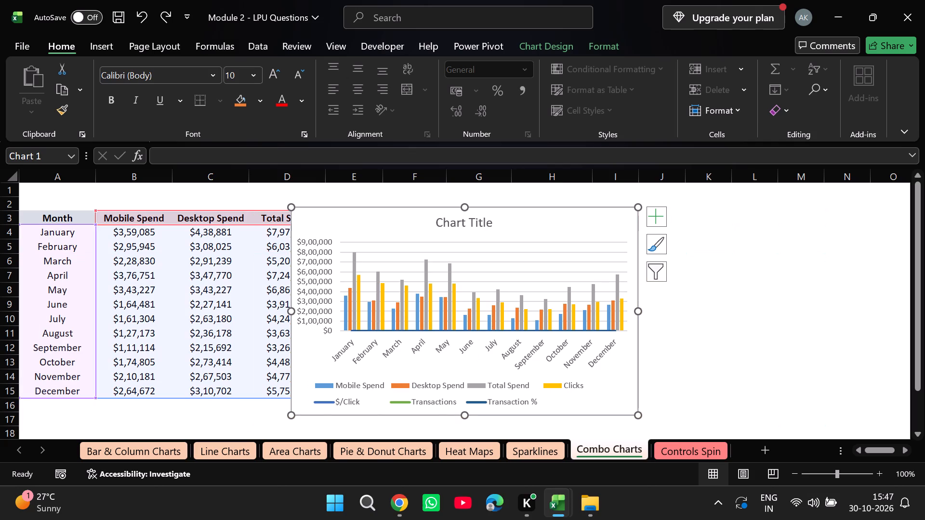
Move the combo chart into the empty area beside the monthly data table.
{"action": "left_click", "coordinate": [469, 221]}
{"action": "left_click", "coordinate": [525, 227]}
{"action": "left_click_drag", "start_coordinate": [525, 227], "coordinate": [531, 228]}
{"action": "left_click_drag", "start_coordinate": [531, 228], "coordinate": [574, 234]}
{"action": "left_click_drag", "start_coordinate": [574, 234], "coordinate": [832, 235]}
On the Controls Spin sheet, move the course-wise revenue chart off the helper table to about columns I to P.
{"action": "left_click", "coordinate": [682, 457]}
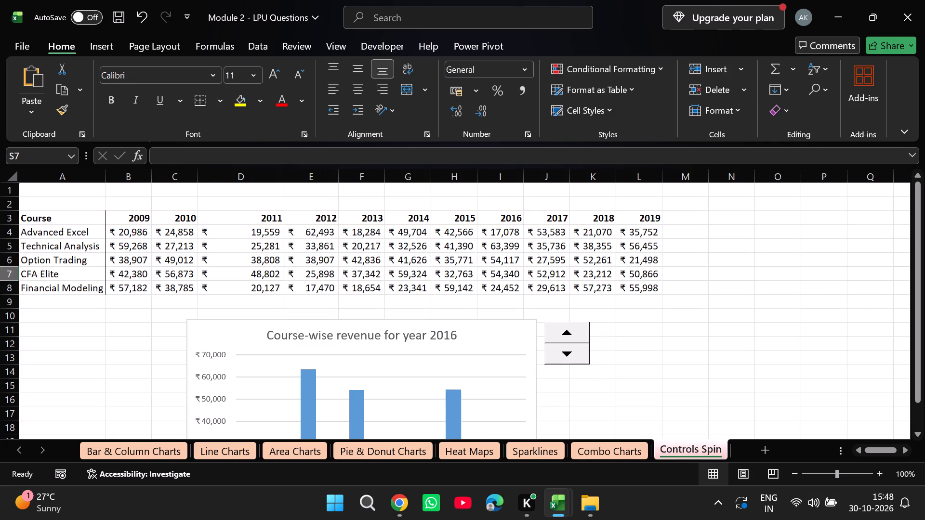
{"action": "left_click_drag", "start_coordinate": [497, 334], "coordinate": [736, 216]}
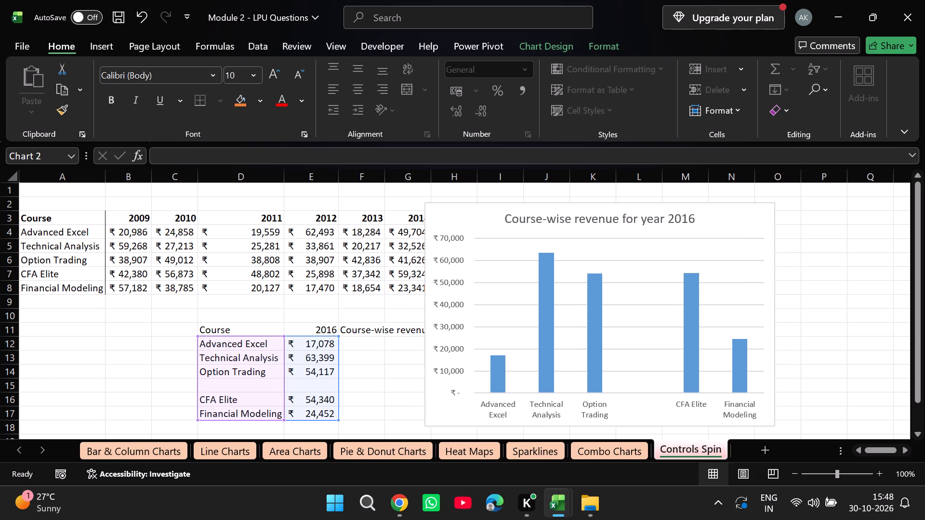
{"action": "left_click_drag", "start_coordinate": [736, 216], "coordinate": [823, 206]}
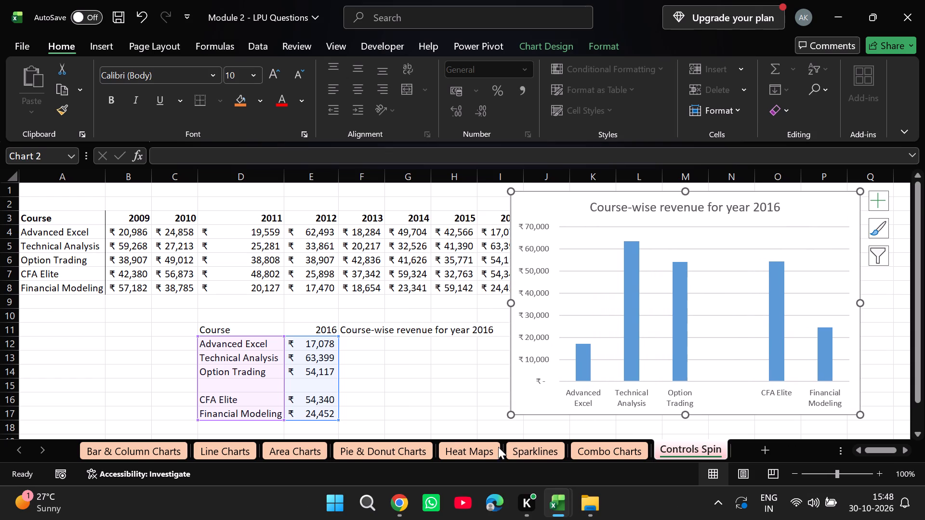
Go back through the chart sheets to Bar & Column Charts and move its bar chart up to about row 9.
{"action": "left_click", "coordinate": [477, 456]}
{"action": "left_click", "coordinate": [395, 449]}
{"action": "left_click", "coordinate": [293, 445]}
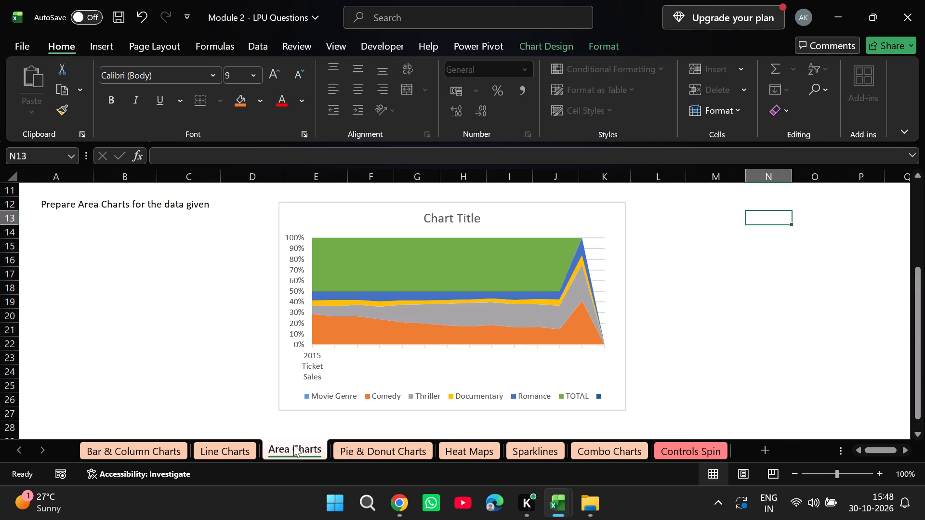
{"action": "left_click", "coordinate": [216, 444]}
{"action": "left_click", "coordinate": [128, 450]}
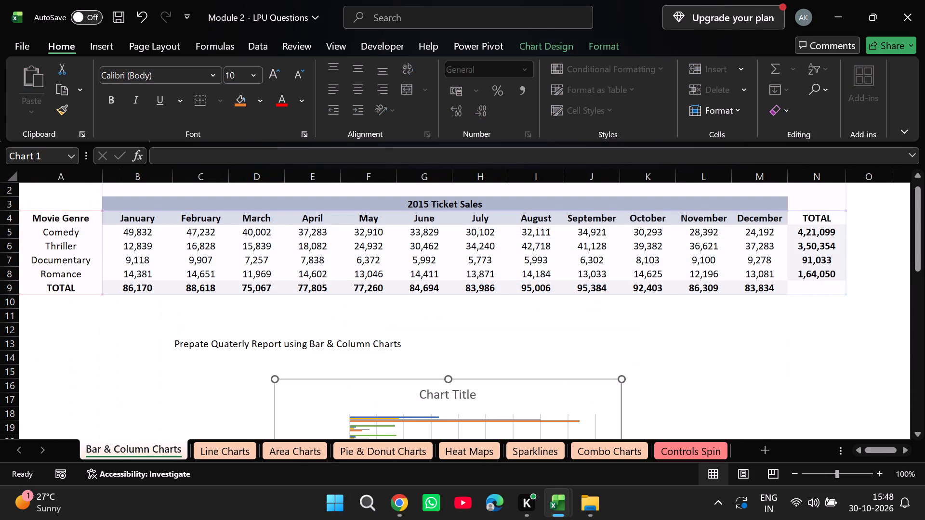
{"action": "left_click_drag", "start_coordinate": [398, 392], "coordinate": [384, 297]}
Save the Module 2 workbook and close it.
{"action": "key", "text": "ctrl+s"}
{"action": "key", "text": "ctrl+w"}
{"action": "key", "text": "ctrl+s"}
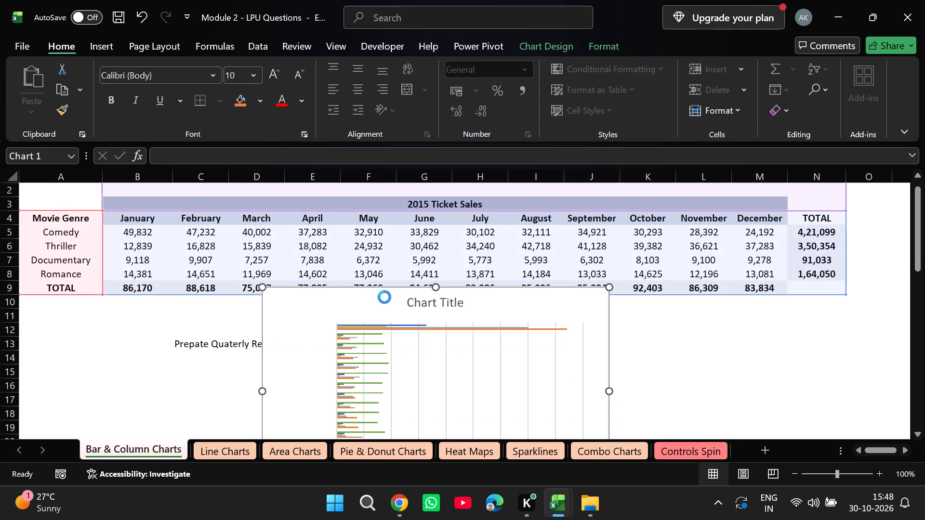
Enable saving for the protected Module 1 - Questions workbook.
{"action": "key", "text": "ctrl+s"}
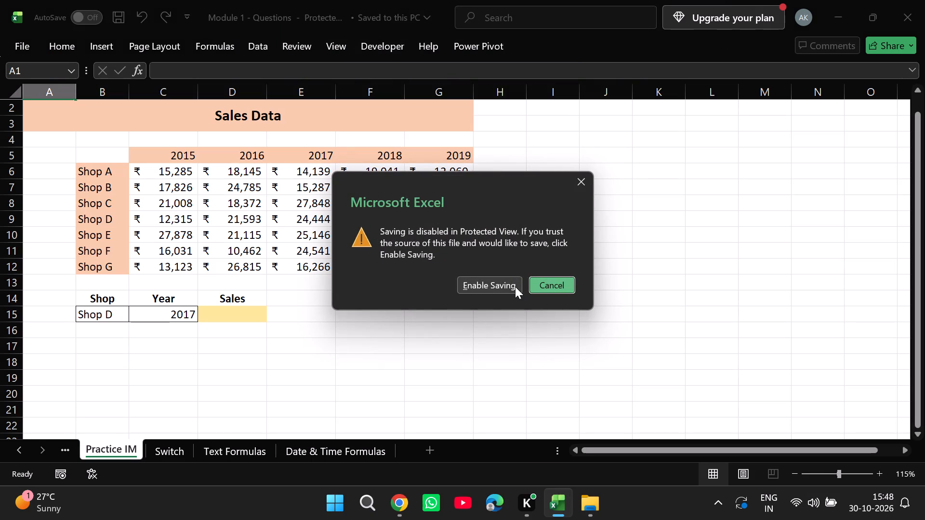
{"action": "left_click", "coordinate": [509, 285]}
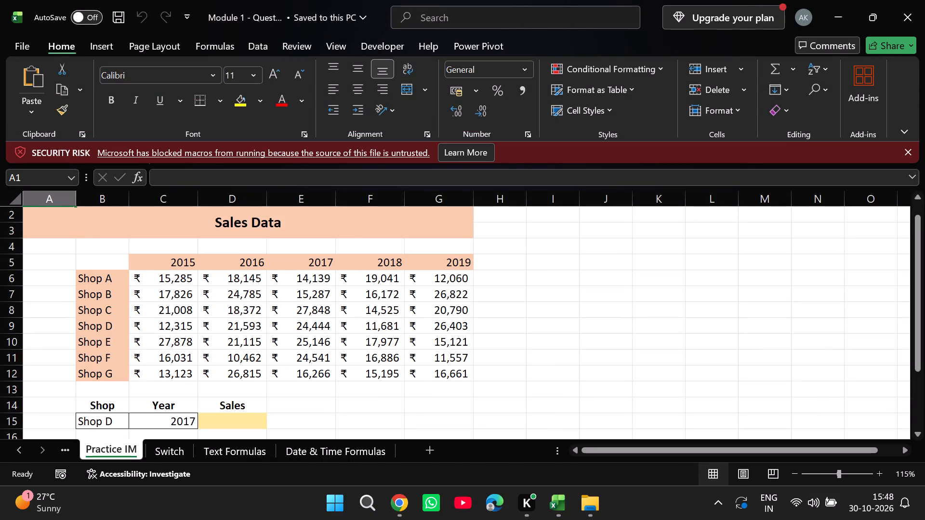
Look through the Module 1 workbook's Text Formulas, Switch, Date & Time Formulas and Practice IM sheets to see the exercises.
{"action": "left_click", "coordinate": [233, 450]}
{"action": "left_click", "coordinate": [166, 448]}
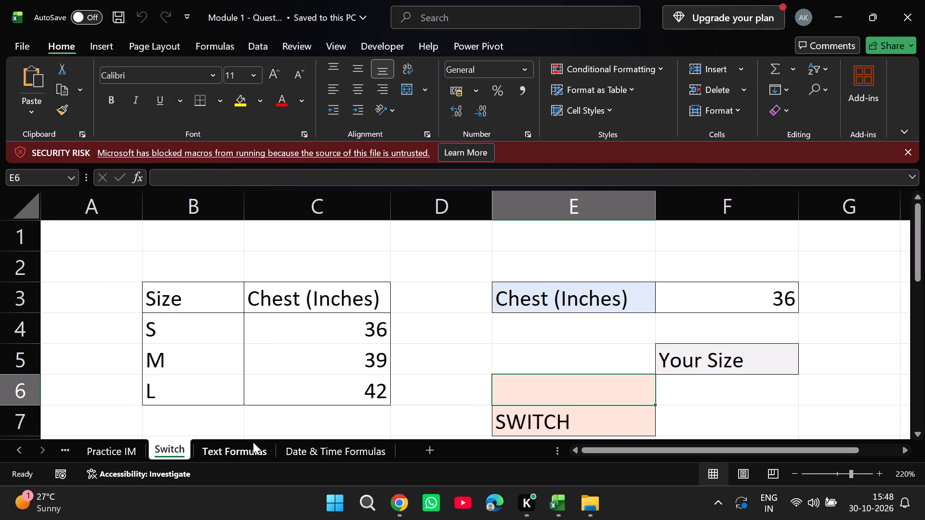
{"action": "left_click", "coordinate": [320, 443]}
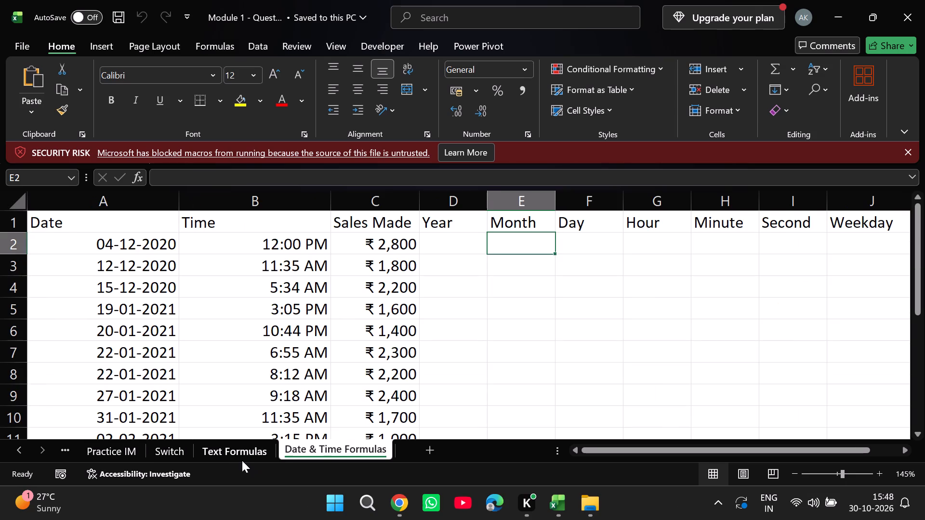
{"action": "left_click", "coordinate": [242, 460]}
{"action": "left_click", "coordinate": [172, 455]}
{"action": "left_click", "coordinate": [310, 450]}
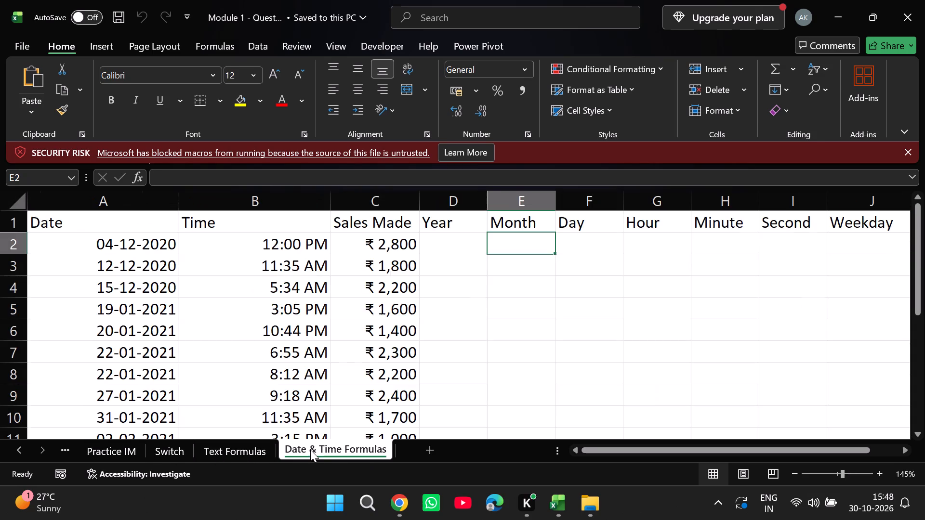
{"action": "scroll", "coordinate": [355, 386], "scroll_direction": "right", "scroll_amount": 1}
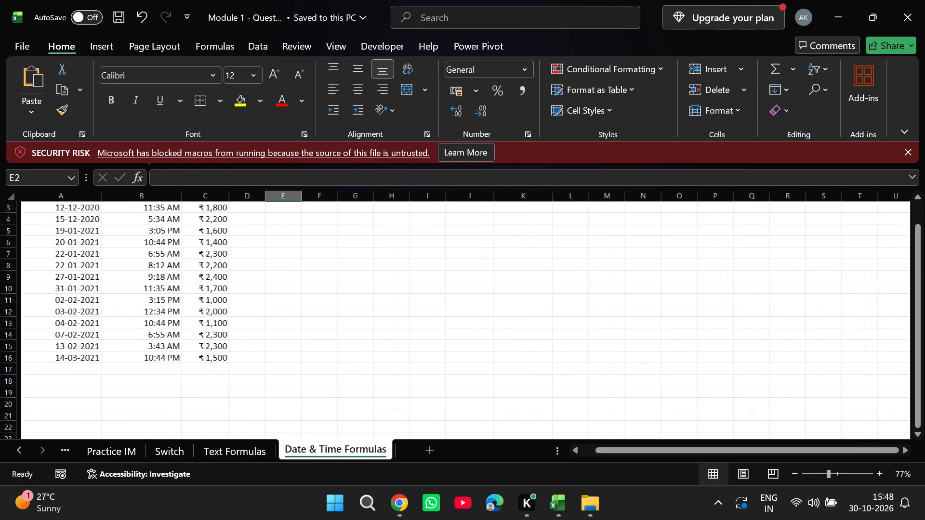
{"action": "scroll", "coordinate": [355, 386], "scroll_direction": "right", "scroll_amount": 1}
{"action": "left_click", "coordinate": [248, 449]}
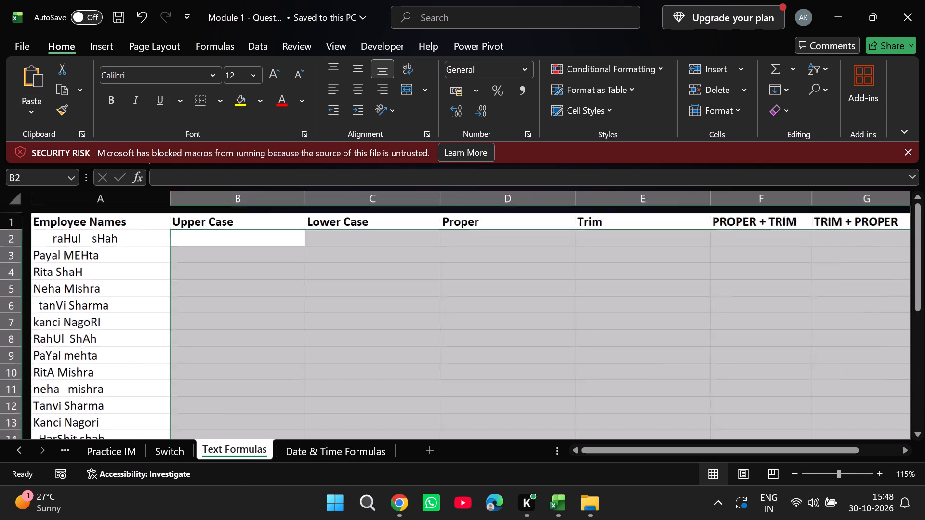
{"action": "scroll", "coordinate": [243, 380], "scroll_direction": "down", "scroll_amount": 1}
{"action": "left_click", "coordinate": [165, 453]}
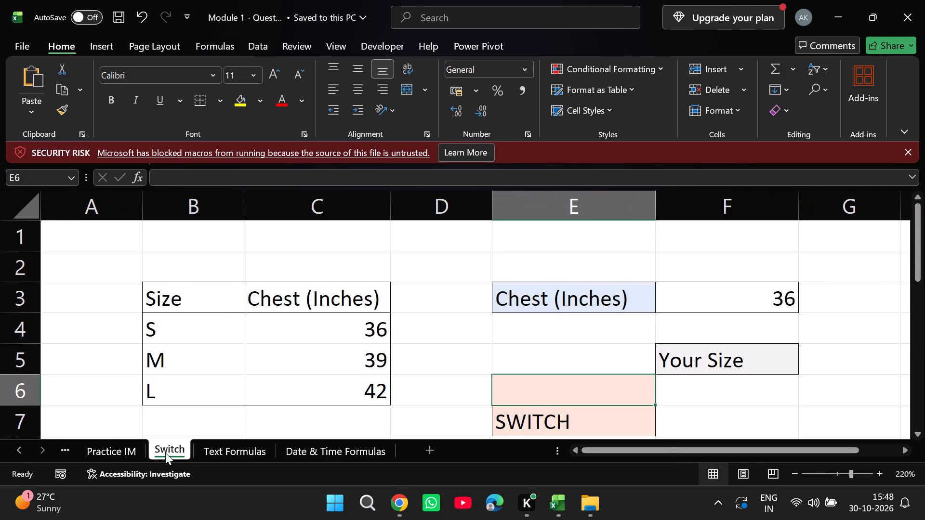
{"action": "left_click", "coordinate": [109, 450]}
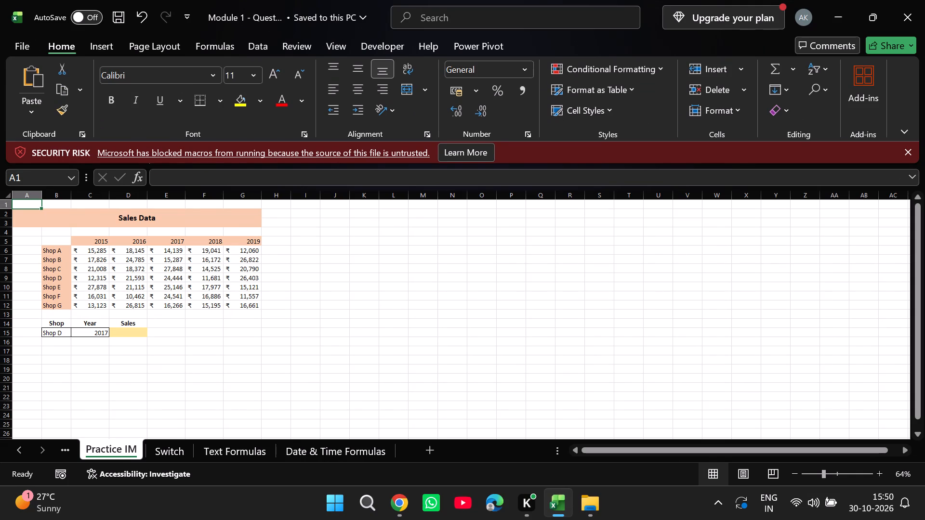
{"action": "left_click", "coordinate": [912, 151]}
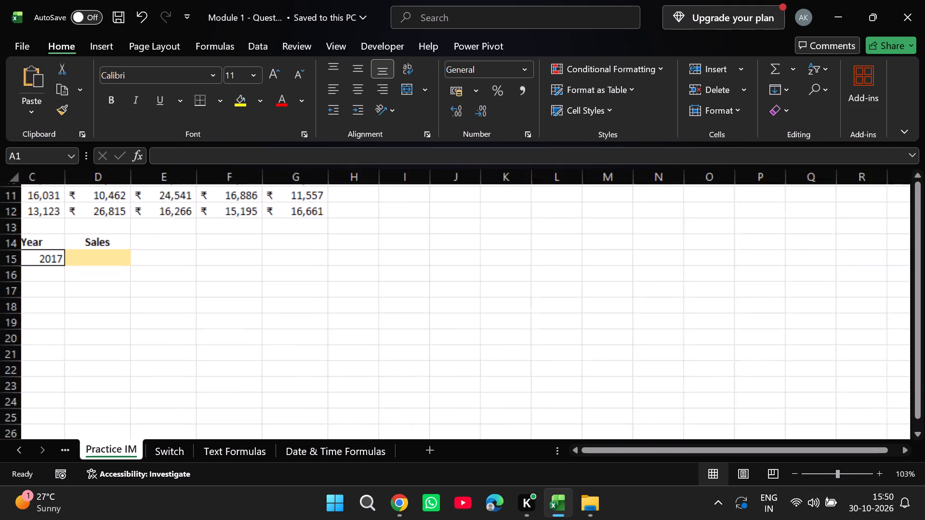
{"action": "scroll", "coordinate": [183, 392], "scroll_direction": "right", "scroll_amount": 2}
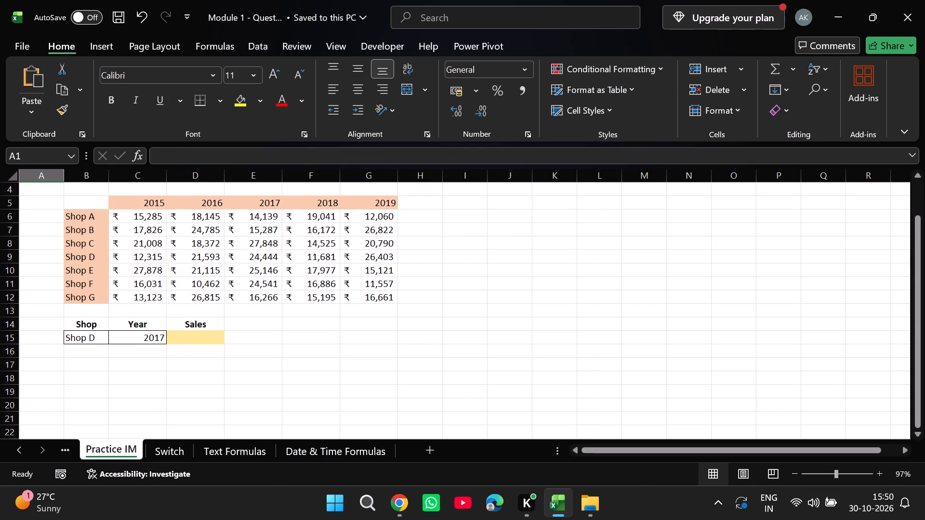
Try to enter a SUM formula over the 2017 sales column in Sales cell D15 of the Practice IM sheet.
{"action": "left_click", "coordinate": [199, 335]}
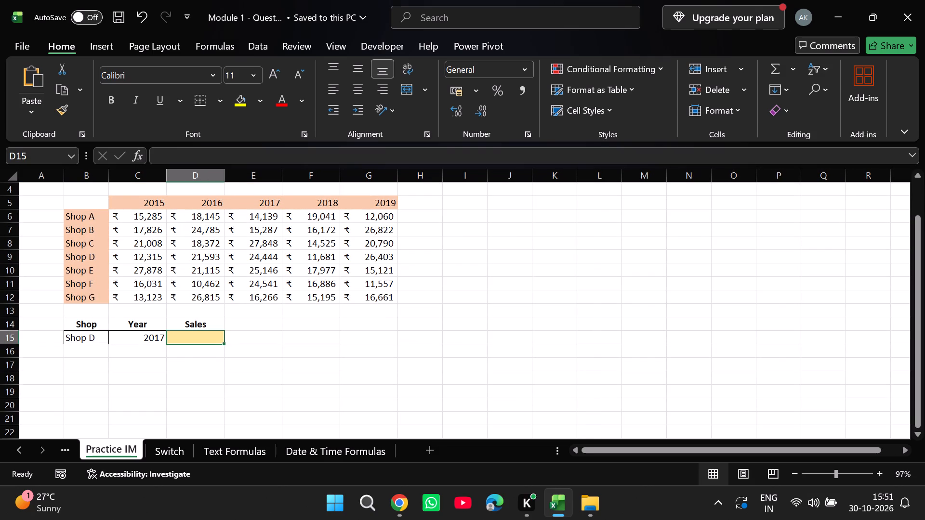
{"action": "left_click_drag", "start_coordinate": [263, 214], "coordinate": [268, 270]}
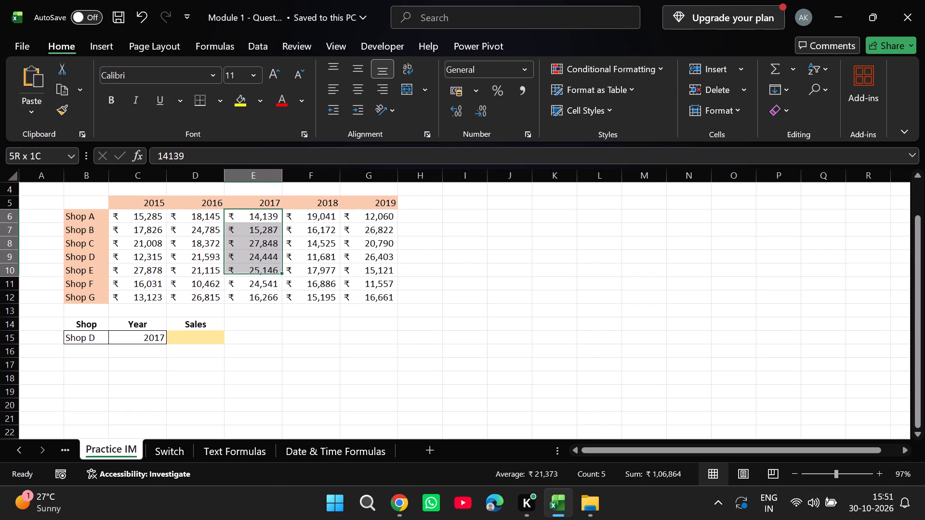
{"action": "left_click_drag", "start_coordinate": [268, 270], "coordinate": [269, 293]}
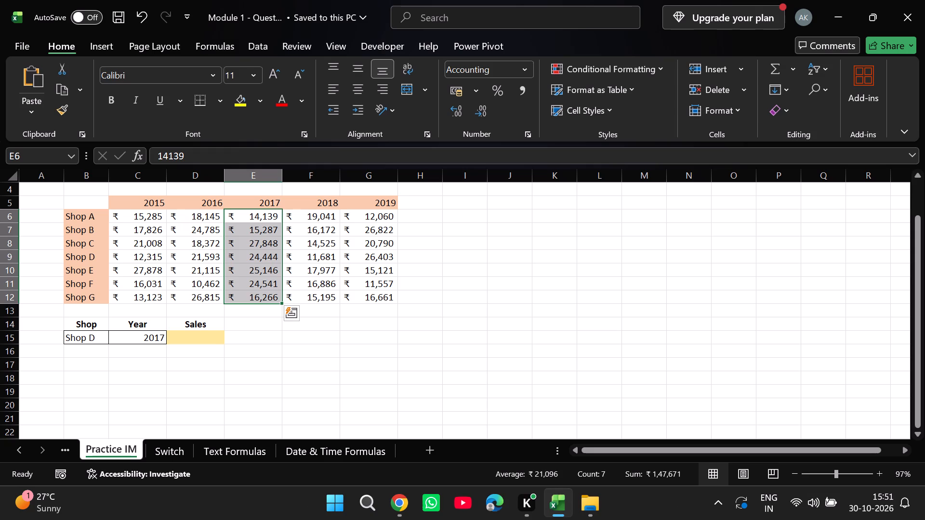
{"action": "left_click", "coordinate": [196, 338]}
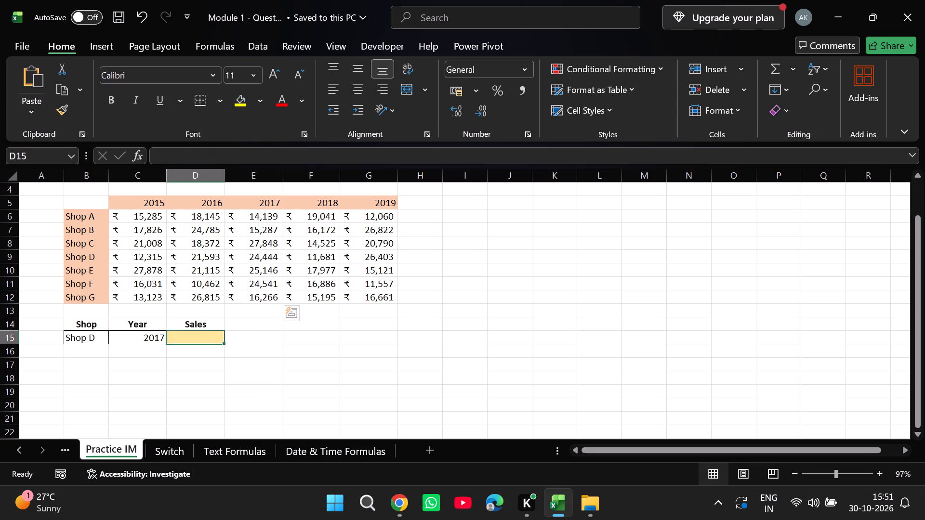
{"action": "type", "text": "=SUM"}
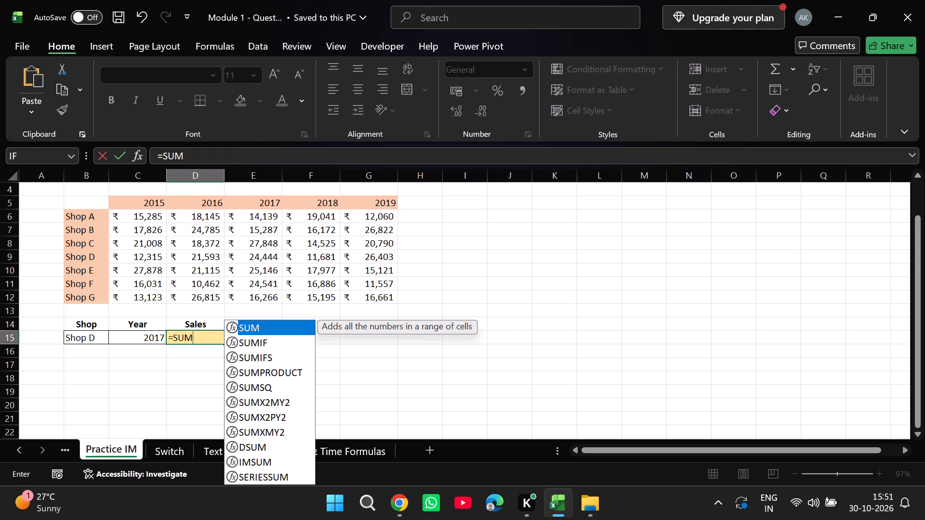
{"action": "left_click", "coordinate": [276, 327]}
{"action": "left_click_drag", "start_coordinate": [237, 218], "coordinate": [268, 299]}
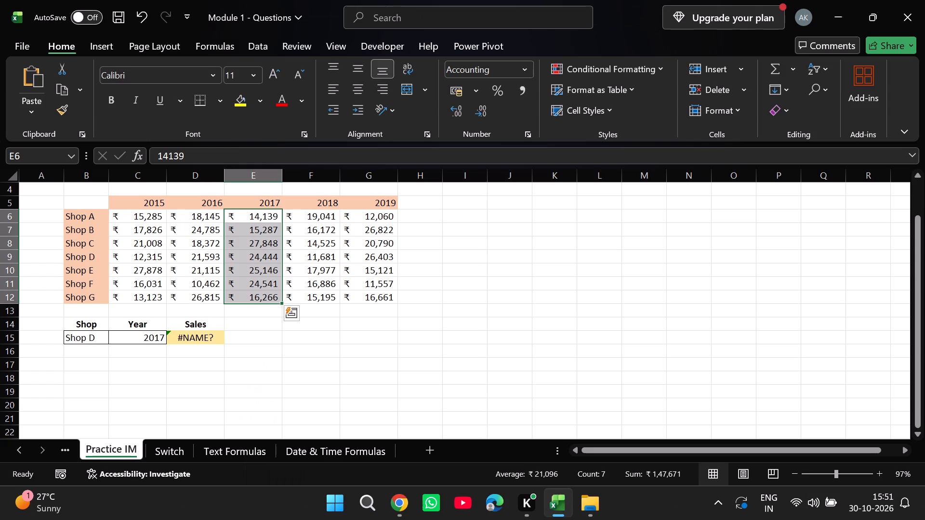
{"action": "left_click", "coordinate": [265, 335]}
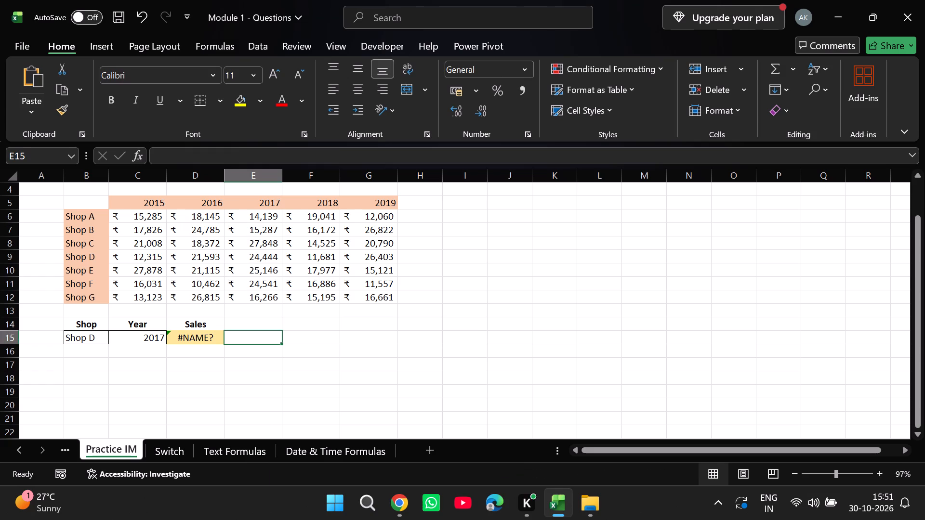
Replace the content of Sales cell D15 with a SUM formula over the 2017 sales range E6:E12.
{"action": "left_click", "coordinate": [181, 339]}
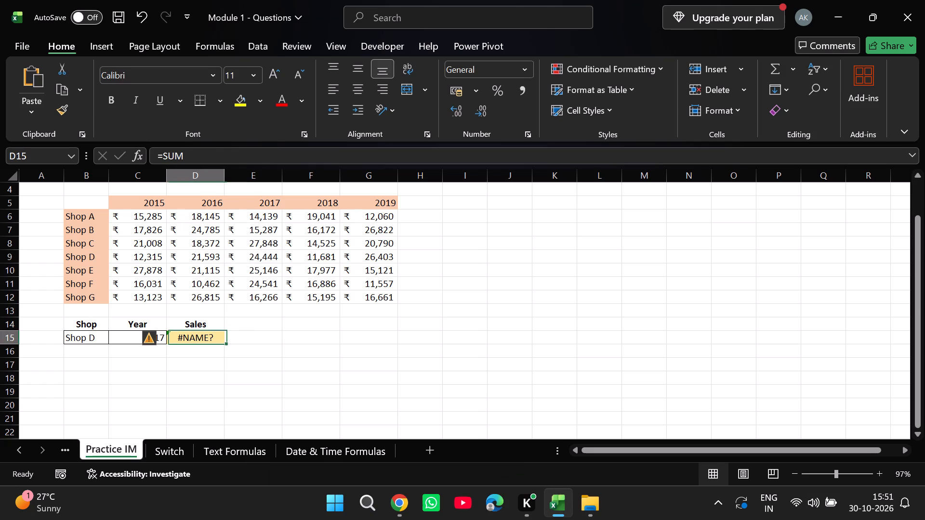
{"action": "key", "text": "BackSpace"}
{"action": "key", "text": "BackSpace"}
{"action": "key", "text": "BackSpace"}
{"action": "key", "text": "BackSpace"}
{"action": "type", "text": "=SUM"}
{"action": "key", "text": "shift+parenright"}
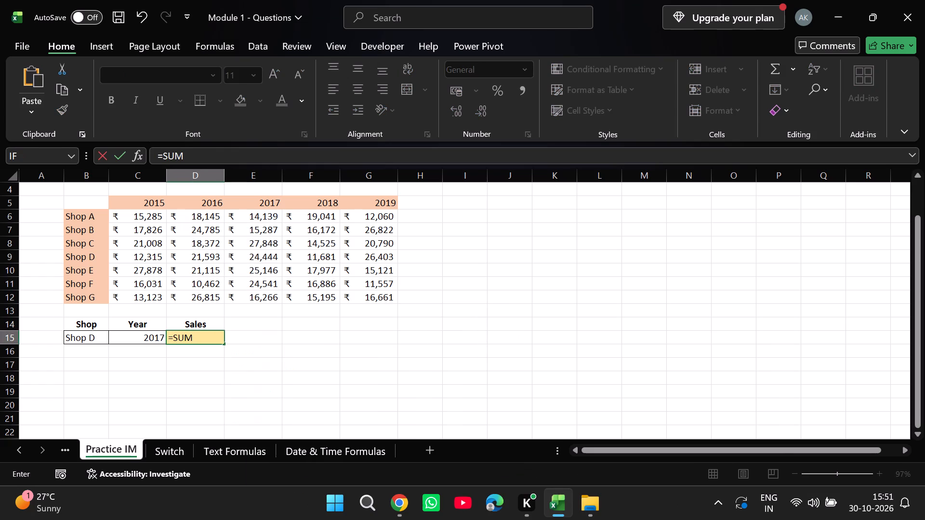
{"action": "key", "text": "BackSpace"}
{"action": "key", "text": "shift+parenleft"}
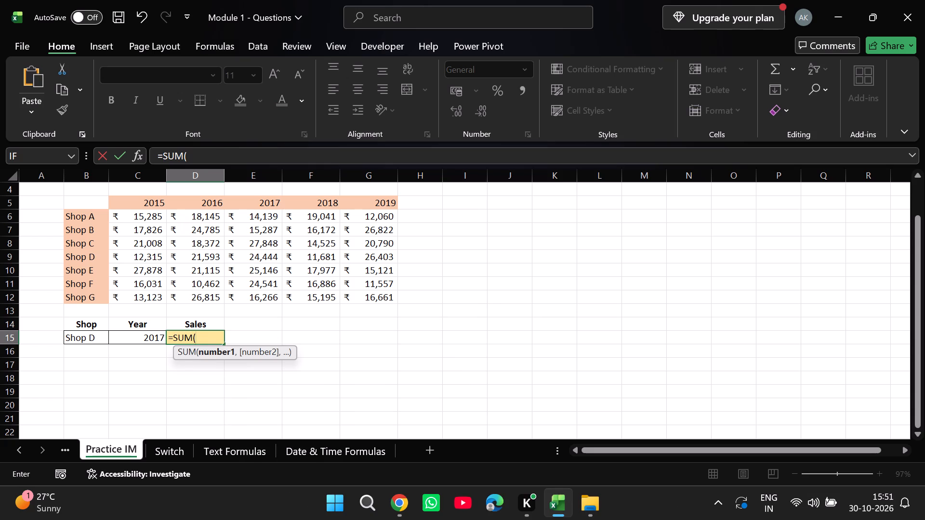
{"action": "left_click_drag", "start_coordinate": [276, 215], "coordinate": [263, 297]}
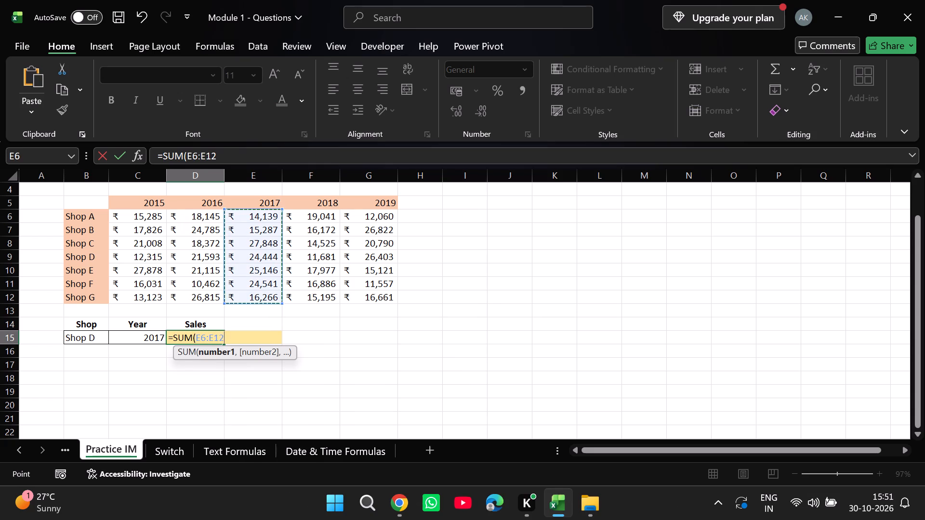
{"action": "key", "text": "Return"}
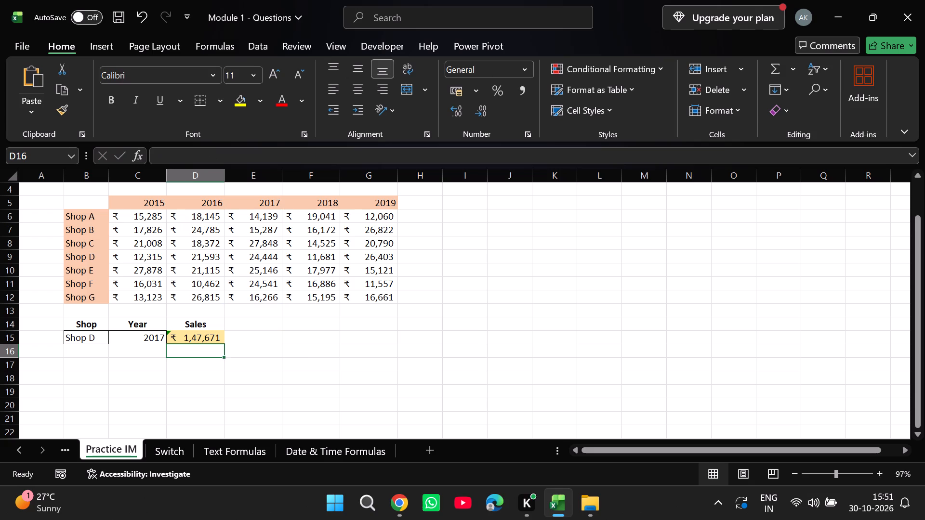
Examine the Switch sheet's size and chest table, the chest input and the Your Size answer cells.
{"action": "left_click", "coordinate": [154, 452]}
{"action": "scroll", "coordinate": [399, 349], "scroll_direction": "left", "scroll_amount": 1}
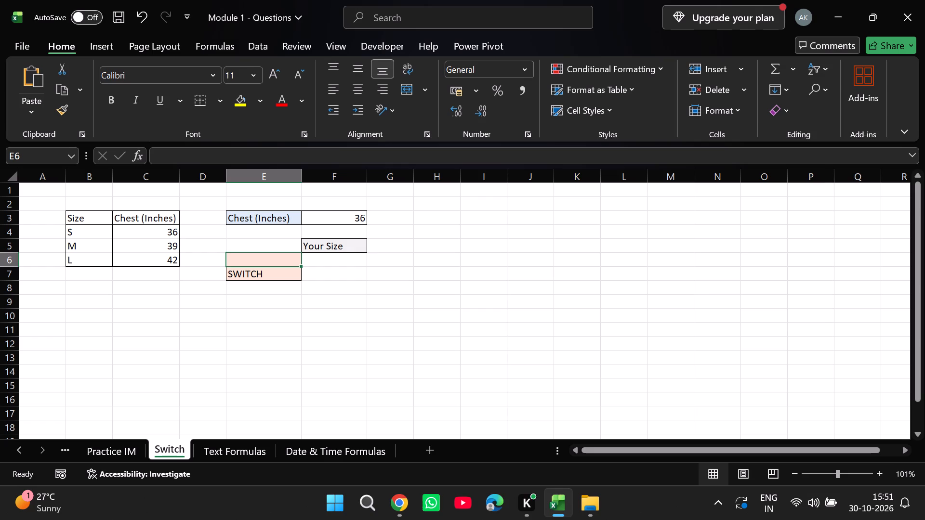
{"action": "left_click_drag", "start_coordinate": [133, 232], "coordinate": [199, 242]}
{"action": "left_click", "coordinate": [319, 222]}
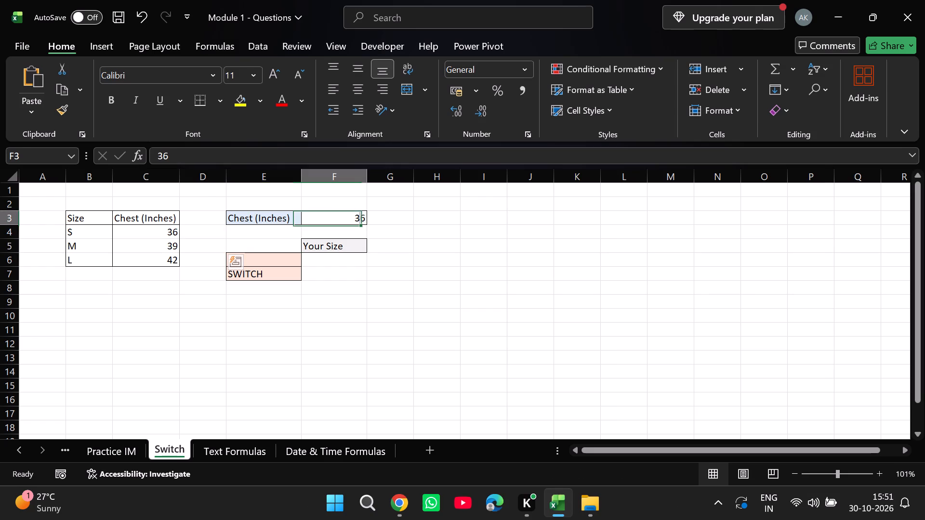
{"action": "left_click", "coordinate": [313, 244]}
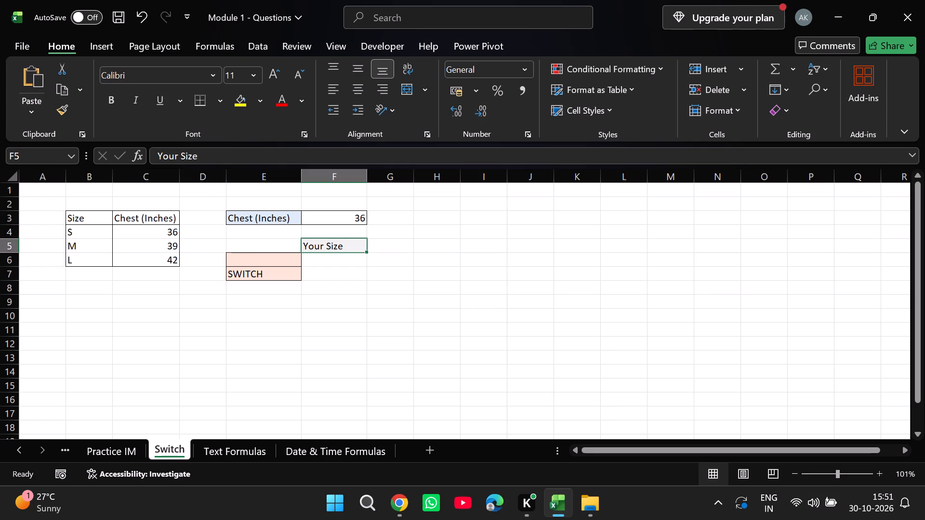
{"action": "left_click", "coordinate": [78, 234]}
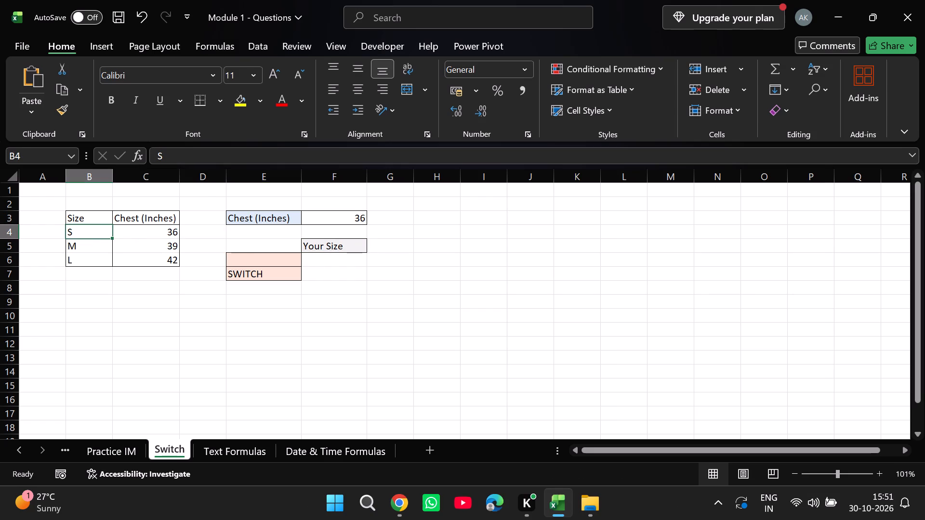
{"action": "left_click", "coordinate": [267, 275]}
{"action": "left_click", "coordinate": [317, 277]}
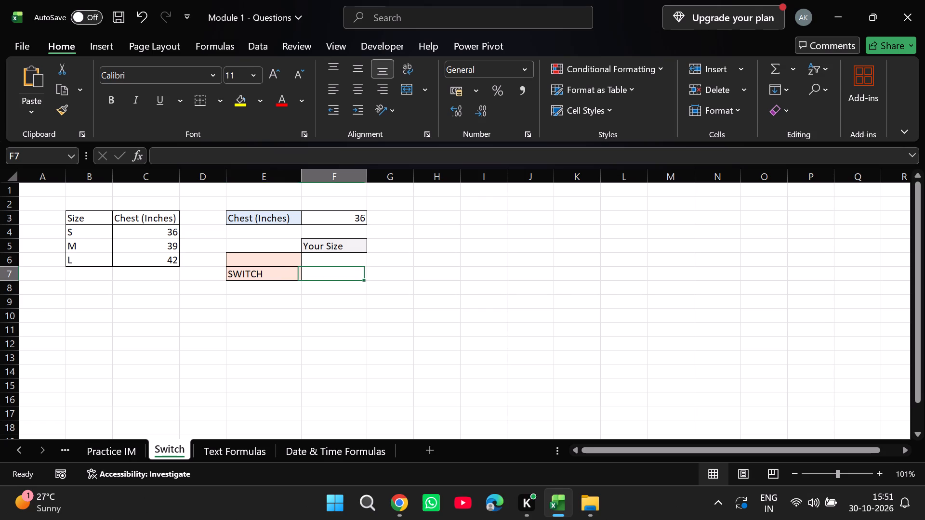
Examine the columns to complete on the Text Formulas and Date & Time Formulas sheets.
{"action": "left_click", "coordinate": [225, 458]}
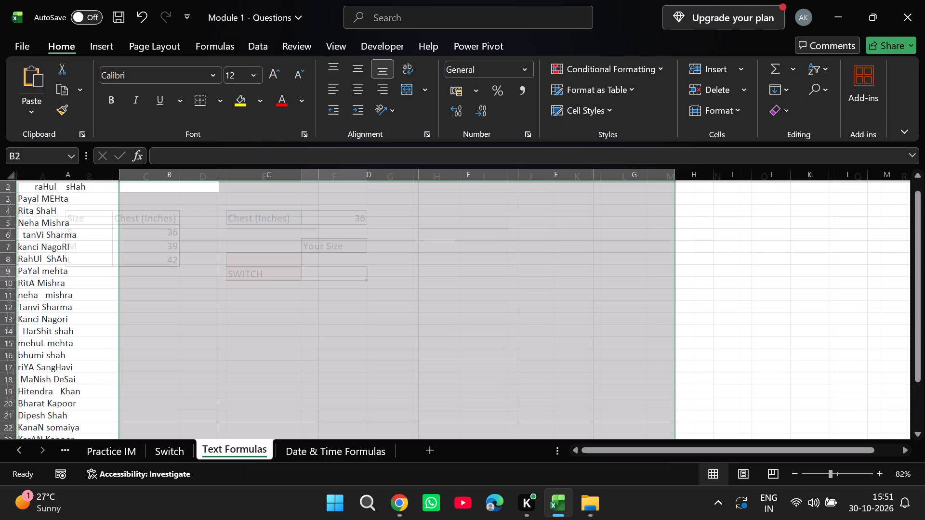
{"action": "scroll", "coordinate": [257, 291], "scroll_direction": "down", "scroll_amount": 2}
{"action": "scroll", "coordinate": [257, 291], "scroll_direction": "up", "scroll_amount": 3}
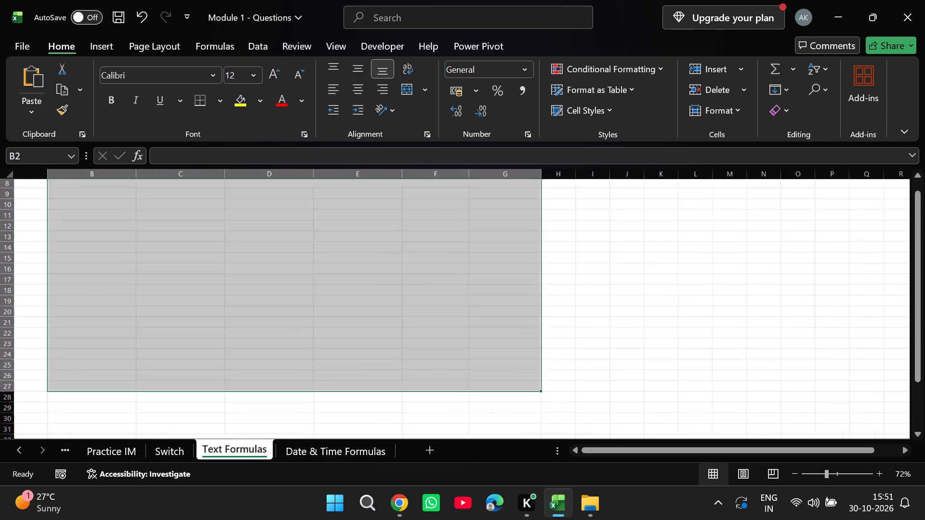
{"action": "scroll", "coordinate": [257, 291], "scroll_direction": "up", "scroll_amount": 1}
{"action": "left_click", "coordinate": [257, 291]}
{"action": "scroll", "coordinate": [257, 291], "scroll_direction": "right", "scroll_amount": 2}
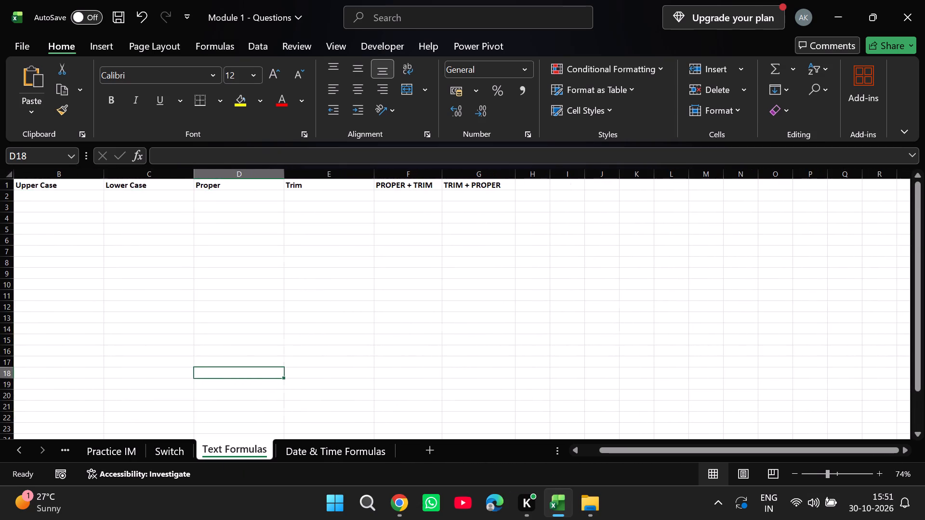
{"action": "scroll", "coordinate": [257, 291], "scroll_direction": "right", "scroll_amount": 3}
{"action": "left_click", "coordinate": [112, 208]}
{"action": "left_click", "coordinate": [225, 212]}
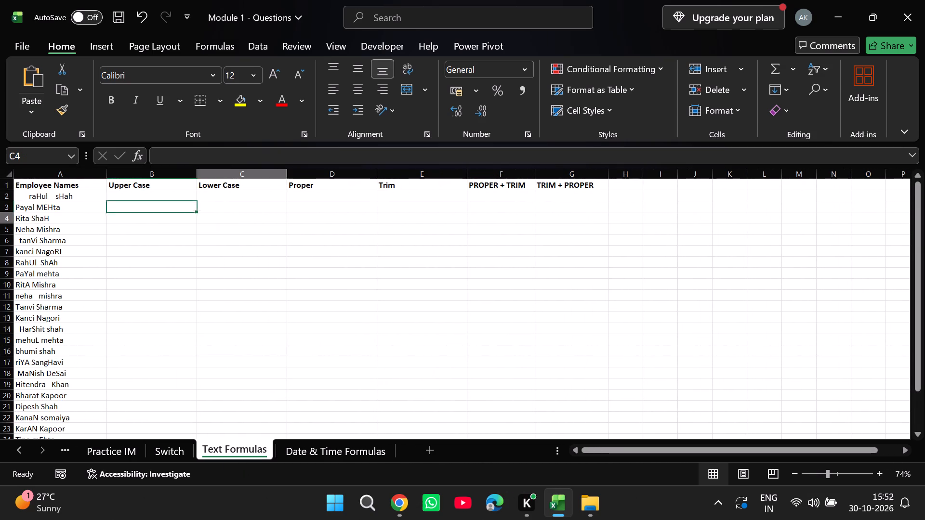
{"action": "left_click", "coordinate": [328, 213]}
{"action": "left_click", "coordinate": [417, 213]}
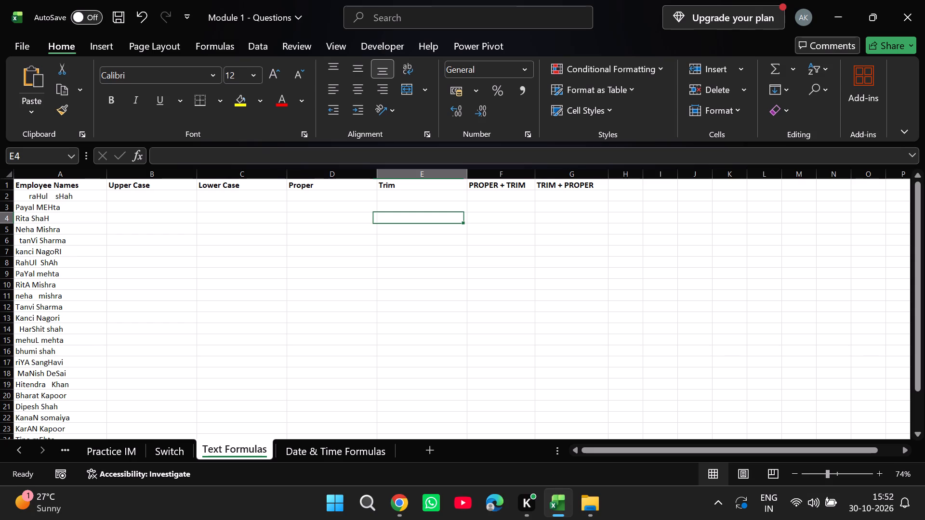
{"action": "left_click", "coordinate": [309, 463]}
{"action": "left_click", "coordinate": [322, 446]}
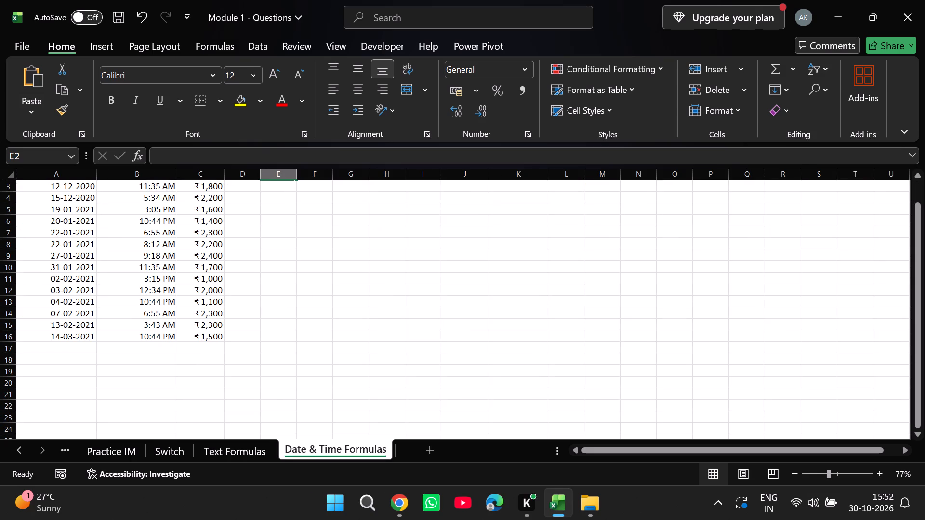
{"action": "scroll", "coordinate": [178, 223], "scroll_direction": "up", "scroll_amount": 1}
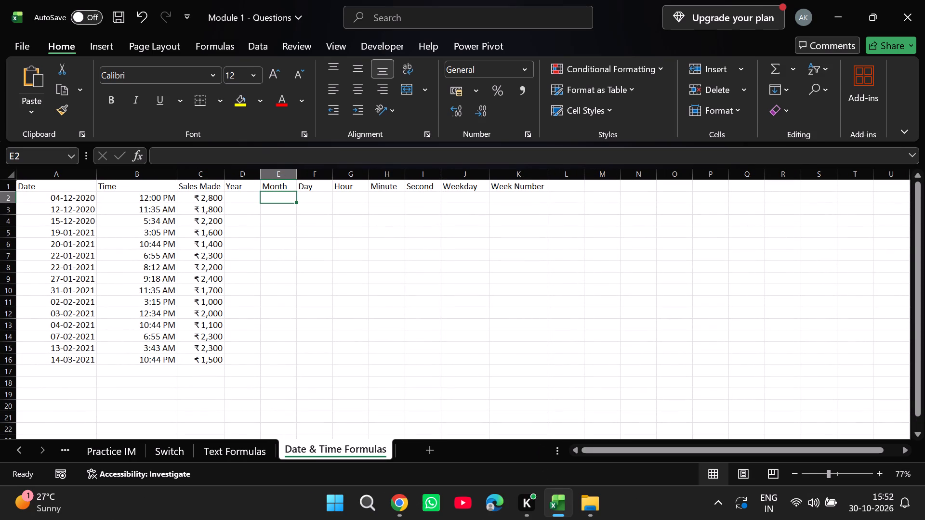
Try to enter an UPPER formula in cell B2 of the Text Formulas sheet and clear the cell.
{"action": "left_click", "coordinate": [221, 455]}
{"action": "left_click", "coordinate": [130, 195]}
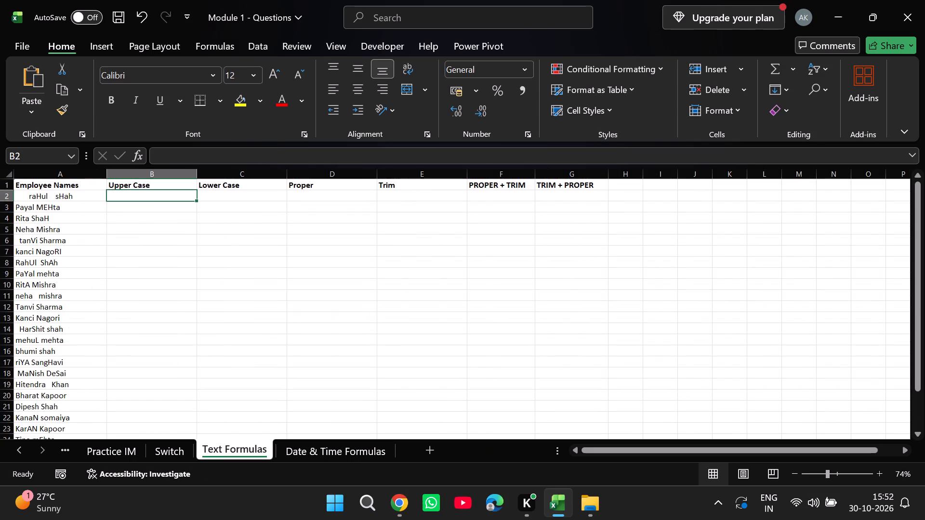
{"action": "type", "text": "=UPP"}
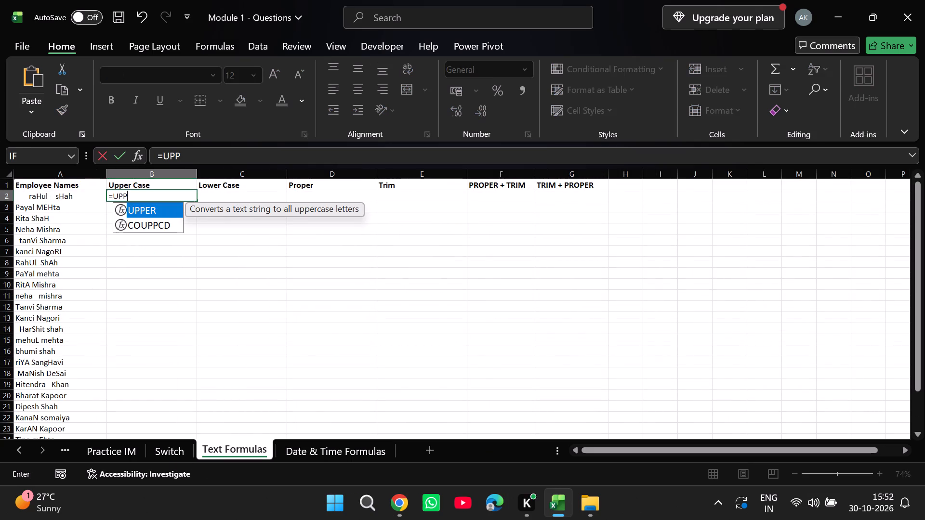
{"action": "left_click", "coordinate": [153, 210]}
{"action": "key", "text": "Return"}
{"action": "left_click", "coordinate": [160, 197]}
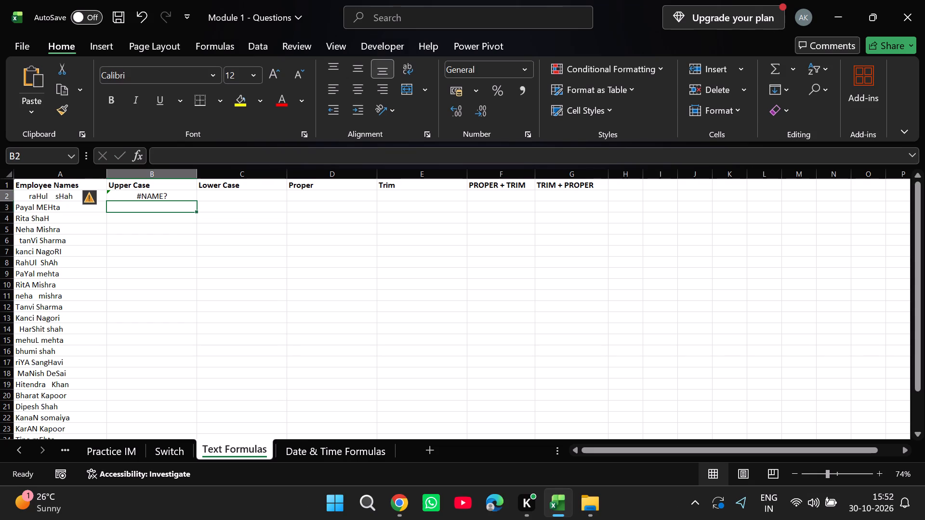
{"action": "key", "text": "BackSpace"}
Enter an UPPER formula over the range A1:A27 in Upper Case cell B2, accepting the suggested formula correction.
{"action": "key", "text": "equal"}
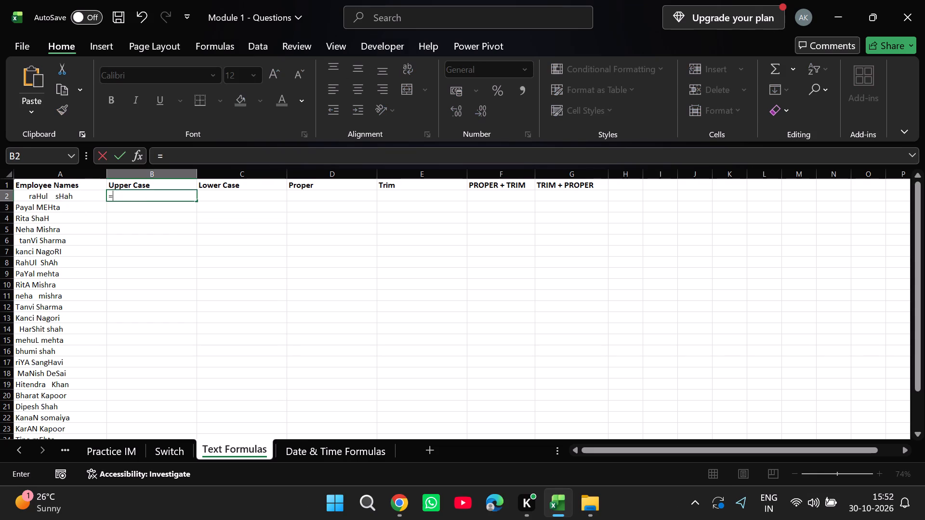
{"action": "key", "text": "super+p"}
{"action": "key", "text": "super+p"}
{"action": "key", "text": "super+p"}
{"action": "type", "text": "=UPP"}
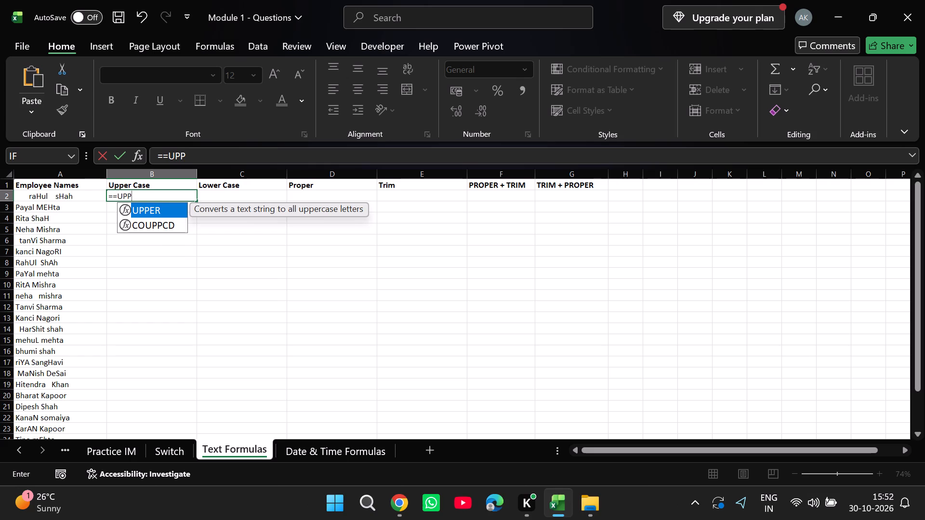
{"action": "left_click", "coordinate": [159, 206]}
{"action": "type", "text": "ER"}
{"action": "key", "text": "shift+parenleft"}
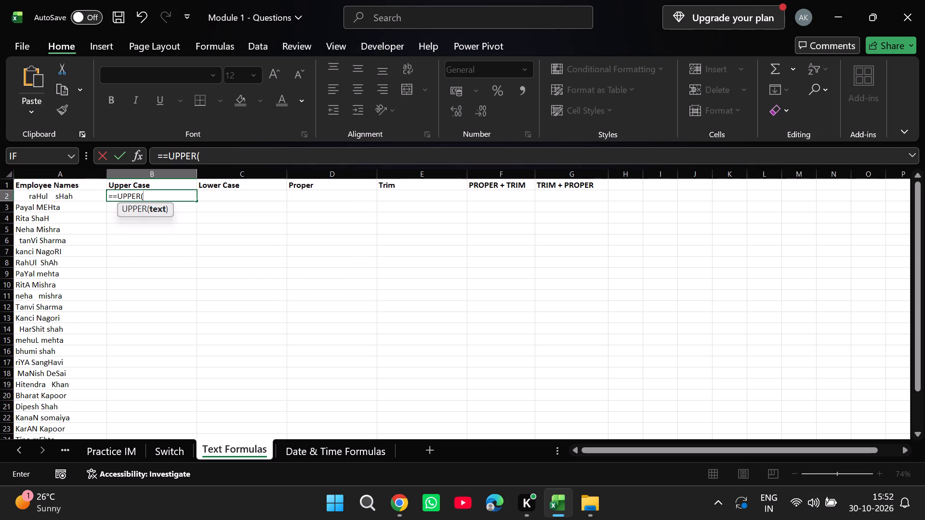
{"action": "left_click_drag", "start_coordinate": [69, 186], "coordinate": [56, 352]}
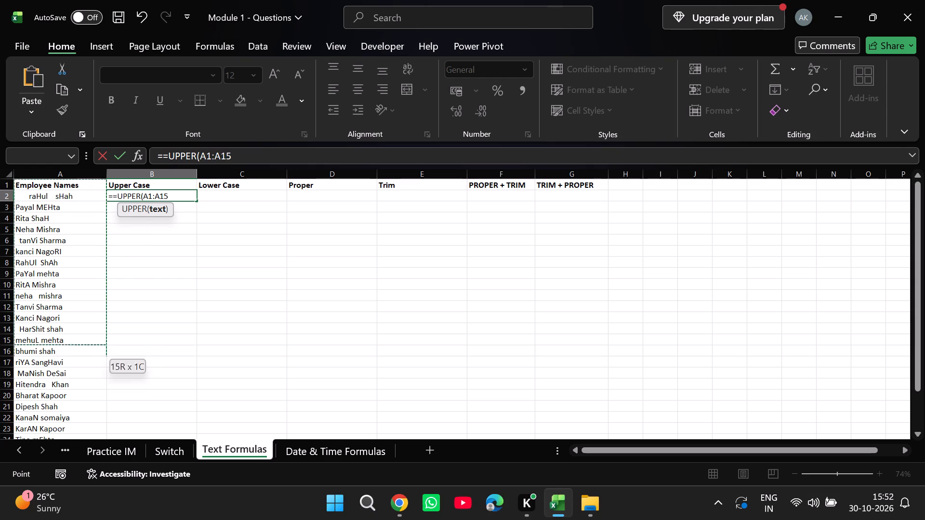
{"action": "left_click_drag", "start_coordinate": [56, 352], "coordinate": [90, 416]}
{"action": "key", "text": "shift+parenright"}
{"action": "key", "text": "Return"}
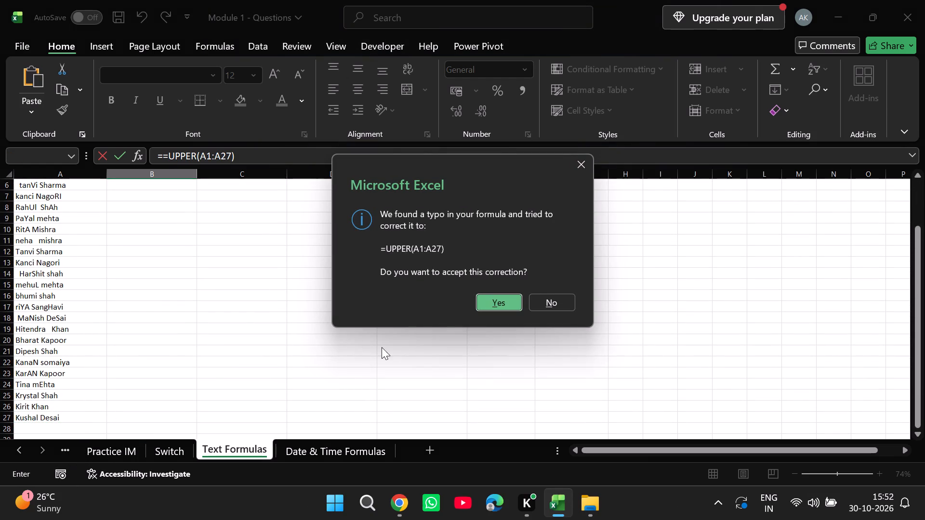
{"action": "left_click", "coordinate": [516, 296]}
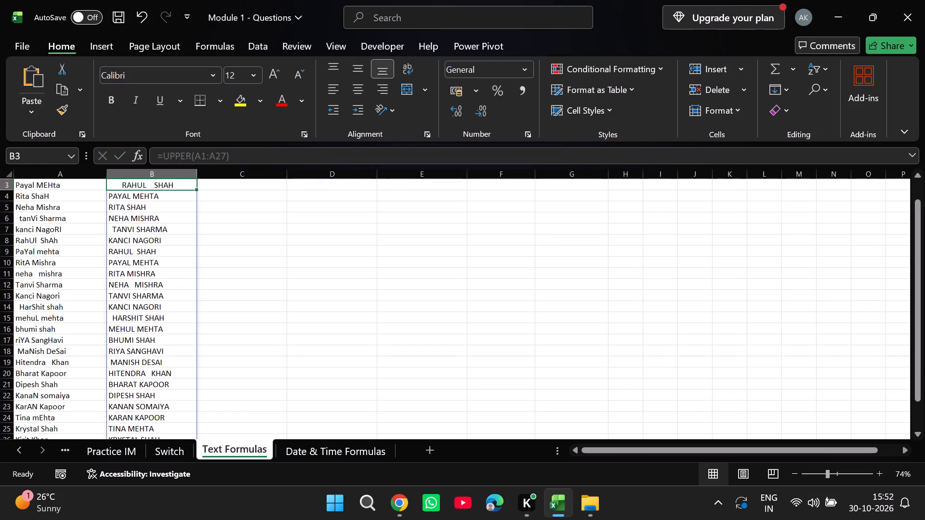
Enter a LOWER formula over the employee names A2:A27 in Lower Case cell C2.
{"action": "scroll", "coordinate": [236, 252], "scroll_direction": "up", "scroll_amount": 1}
{"action": "left_click", "coordinate": [241, 186]}
{"action": "left_click", "coordinate": [241, 186]}
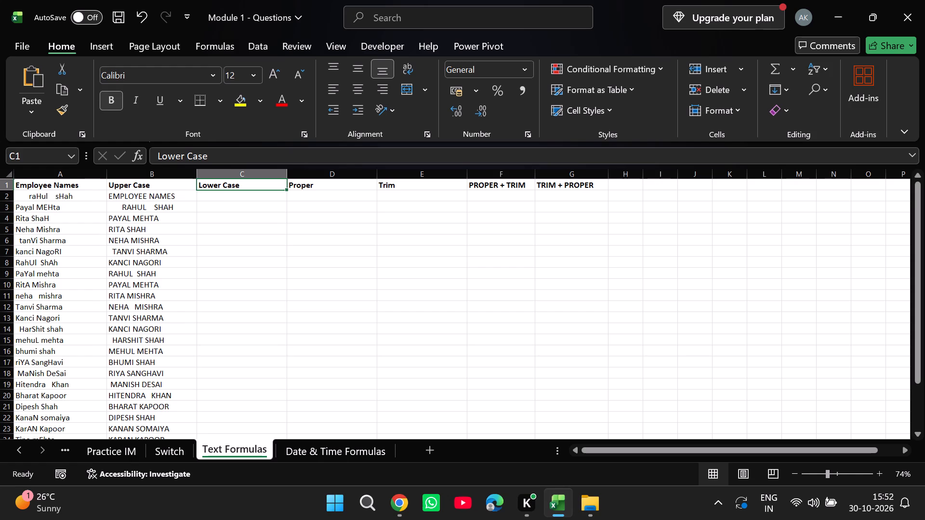
{"action": "left_click", "coordinate": [224, 194]}
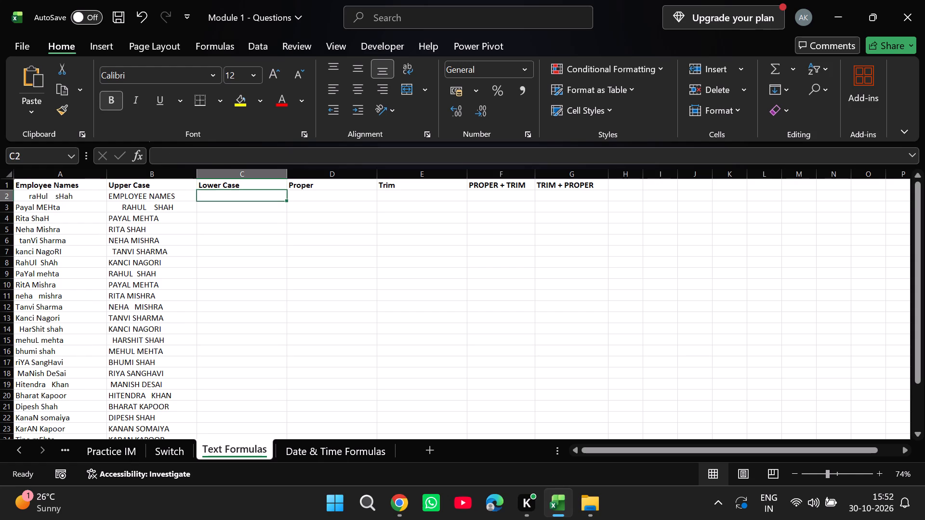
{"action": "left_click", "coordinate": [170, 195]}
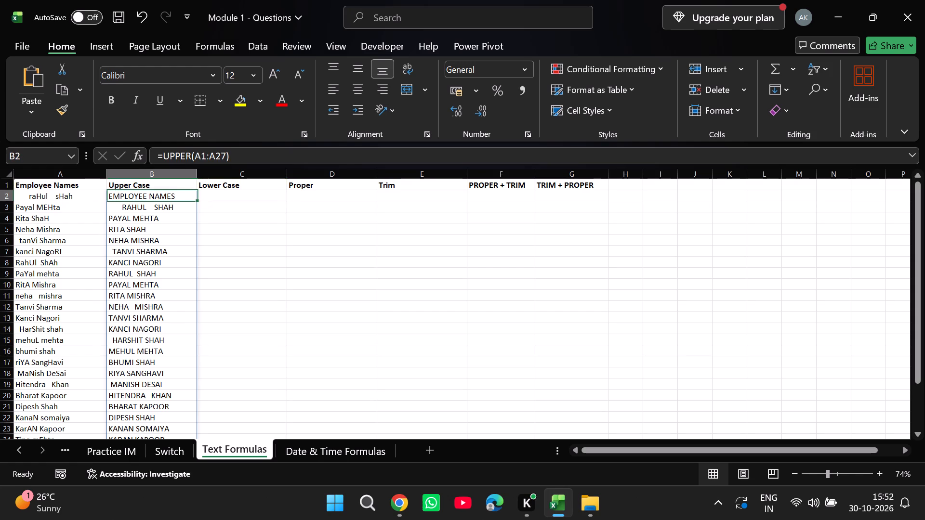
{"action": "left_click", "coordinate": [226, 194]}
{"action": "key", "text": "equal"}
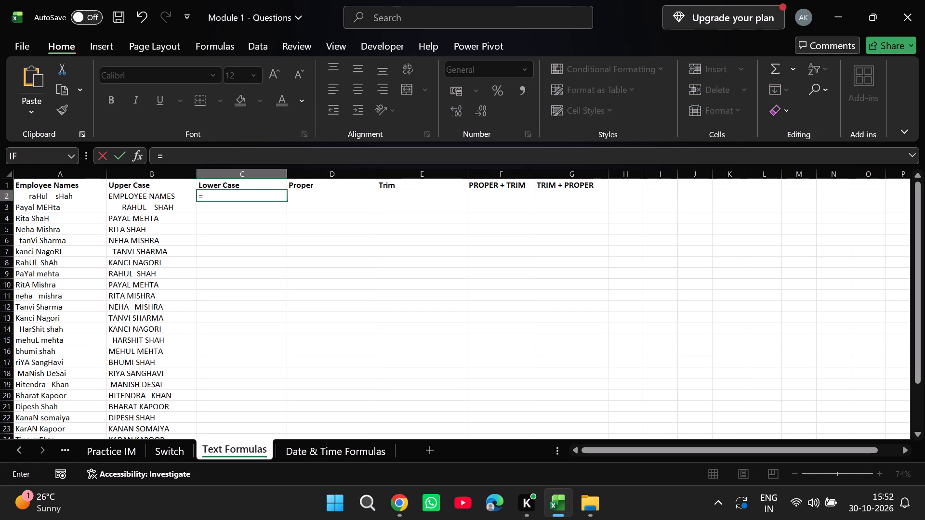
{"action": "type", "text": "lOWER"}
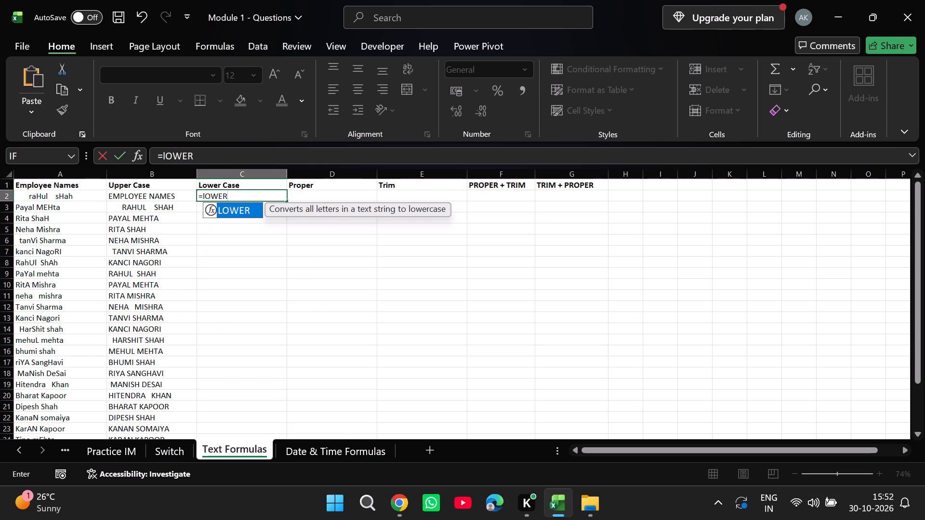
{"action": "left_click", "coordinate": [249, 212]}
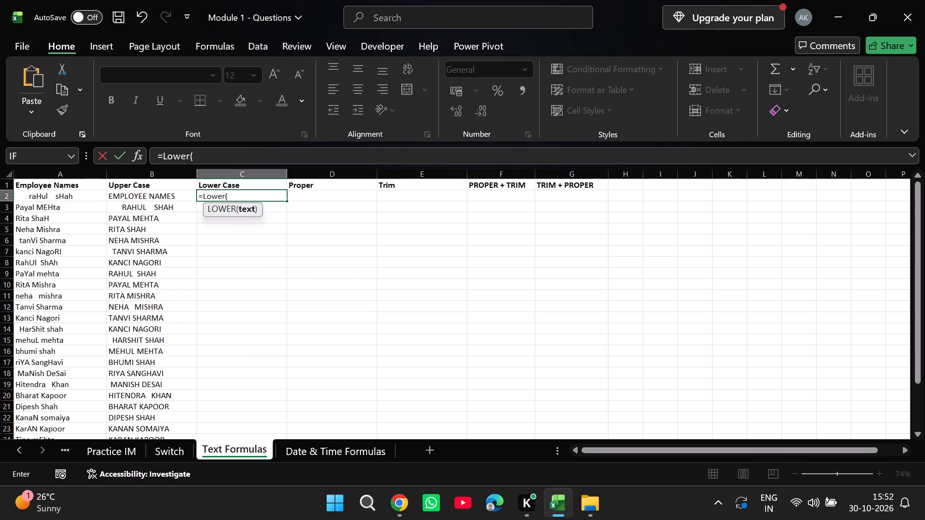
{"action": "left_click_drag", "start_coordinate": [64, 194], "coordinate": [52, 519]}
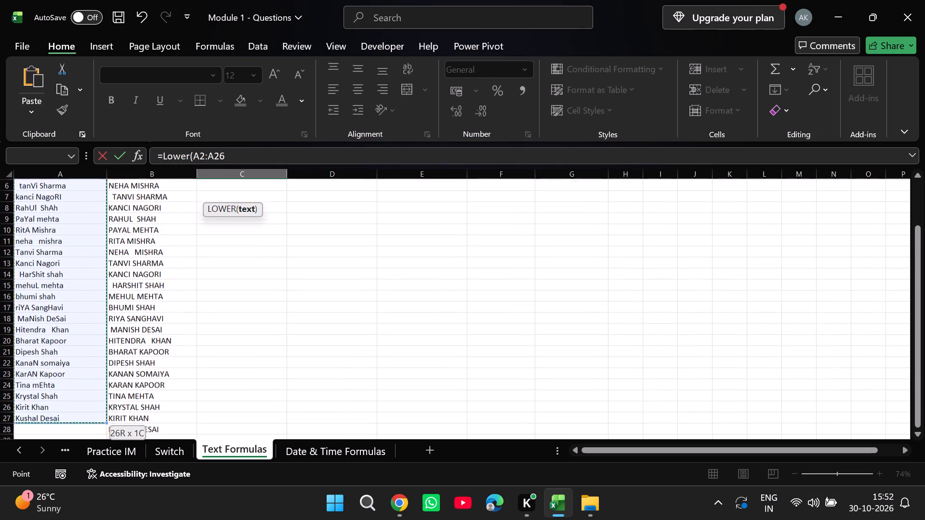
{"action": "left_click_drag", "start_coordinate": [52, 519], "coordinate": [92, 402]}
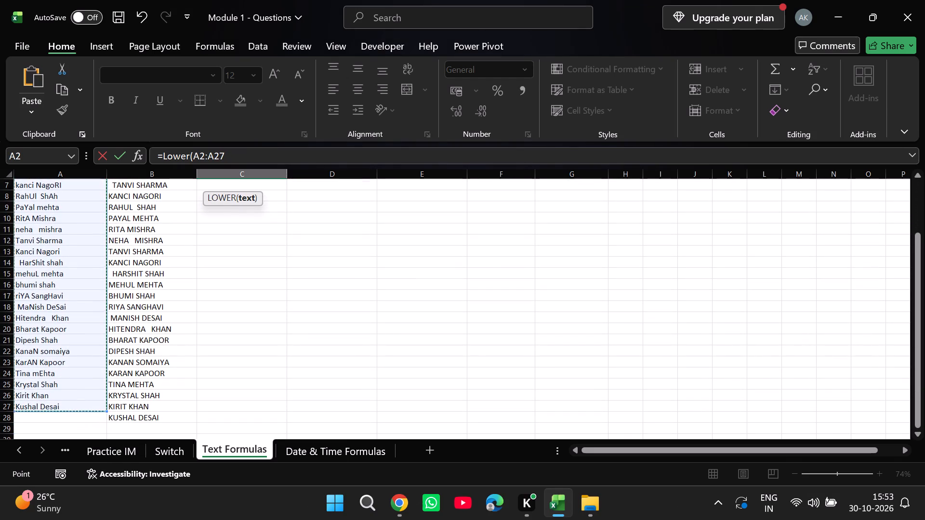
{"action": "key", "text": "shift+parenright"}
{"action": "key", "text": "Return"}
Enter a PROPER formula over the employee names A2:A27 in Proper cell D2.
{"action": "scroll", "coordinate": [343, 359], "scroll_direction": "up", "scroll_amount": 1}
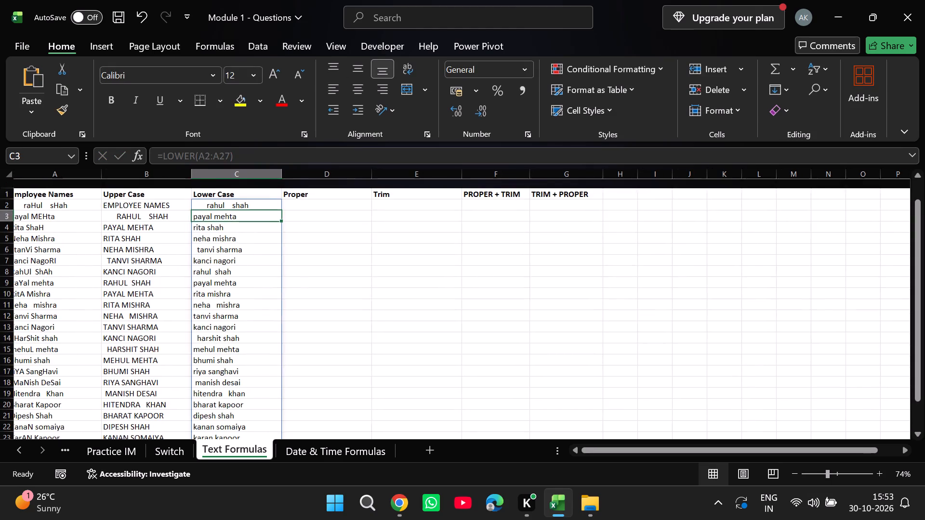
{"action": "scroll", "coordinate": [343, 359], "scroll_direction": "up", "scroll_amount": 1}
{"action": "left_click", "coordinate": [313, 194]}
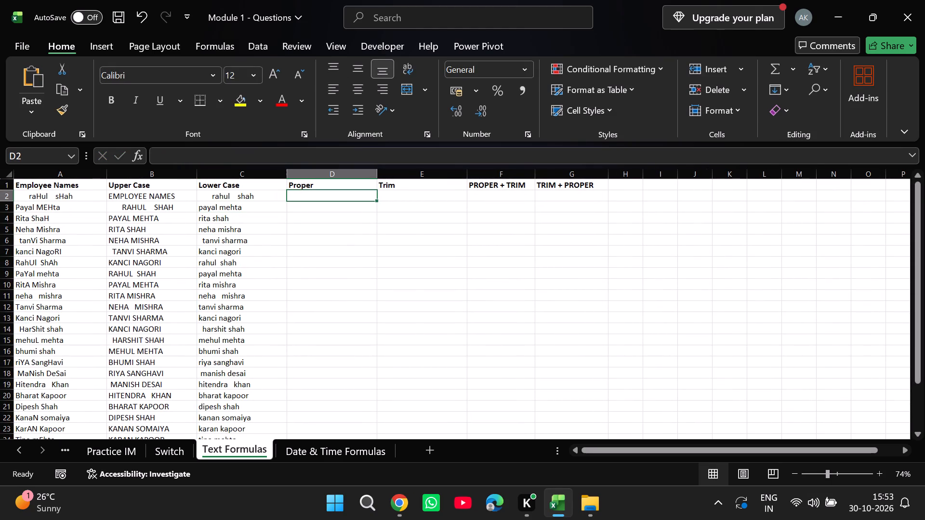
{"action": "type", "text": "=prp"}
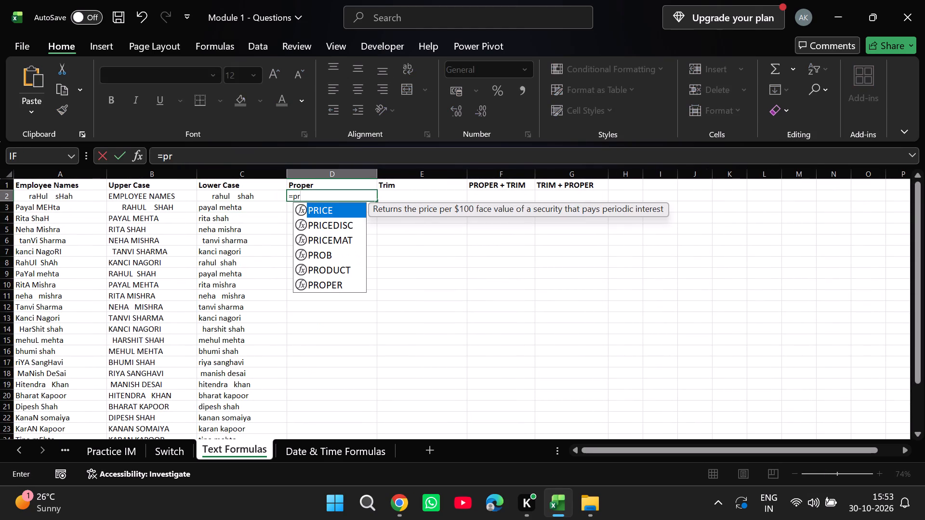
{"action": "key", "text": "BackSpace"}
{"action": "type", "text": "op"}
{"action": "type", "text": "per"}
{"action": "key", "text": "BackSpace"}
{"action": "key", "text": "BackSpace"}
{"action": "key", "text": "BackSpace"}
{"action": "type", "text": "er("}
{"action": "left_click_drag", "start_coordinate": [61, 193], "coordinate": [92, 410]}
{"action": "key", "text": "shift+parenright"}
{"action": "key", "text": "Return"}
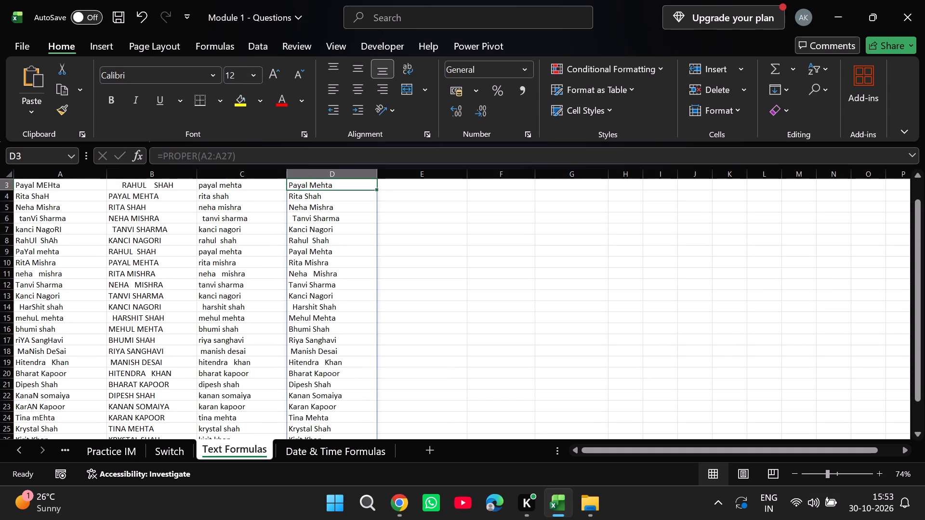
Enter a TRIM formula over the employee names A2:A27 in Trim cell E2.
{"action": "scroll", "coordinate": [355, 325], "scroll_direction": "up", "scroll_amount": 1}
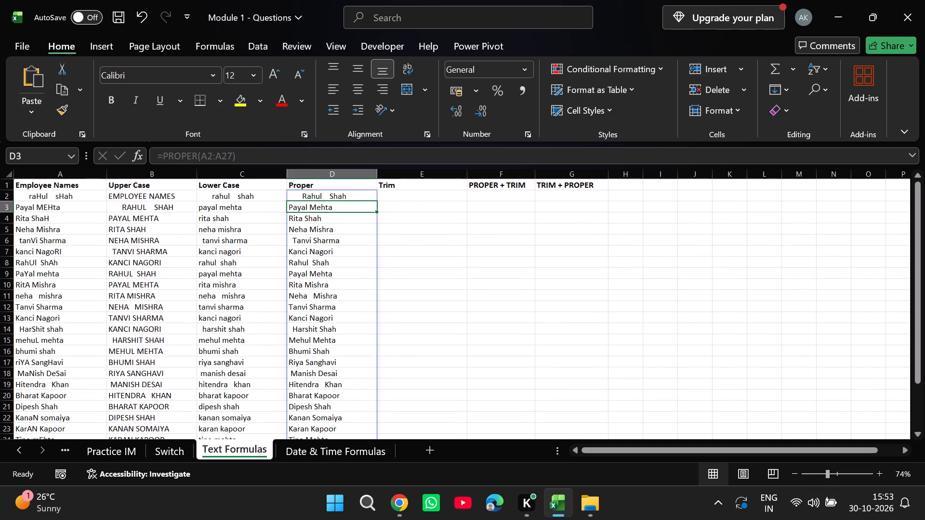
{"action": "left_click", "coordinate": [418, 196]}
{"action": "key", "text": "equal"}
{"action": "type", "text": "trip"}
{"action": "key", "text": "BackSpace"}
{"action": "key", "text": "comma"}
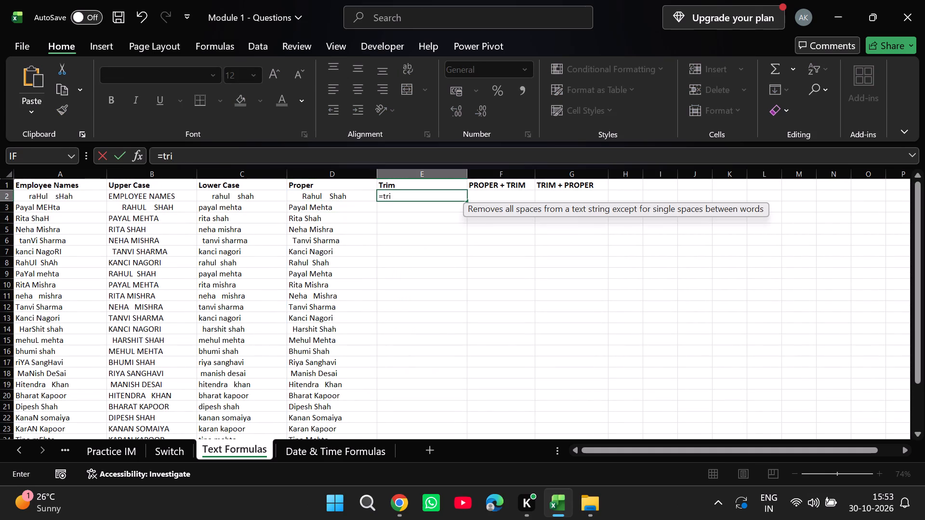
{"action": "key", "text": "BackSpace"}
{"action": "key", "text": "m"}
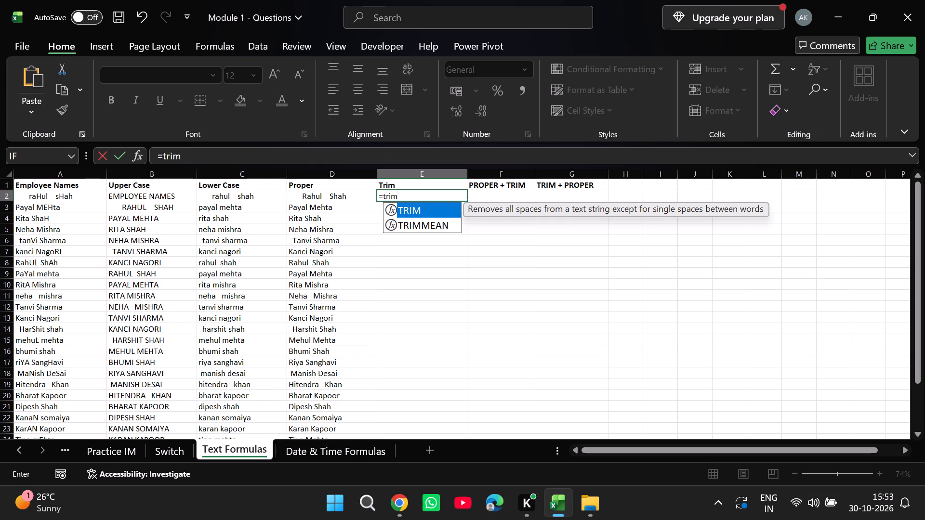
{"action": "key", "text": "9"}
{"action": "key", "text": "BackSpace"}
{"action": "key", "text": "shift+parenleft"}
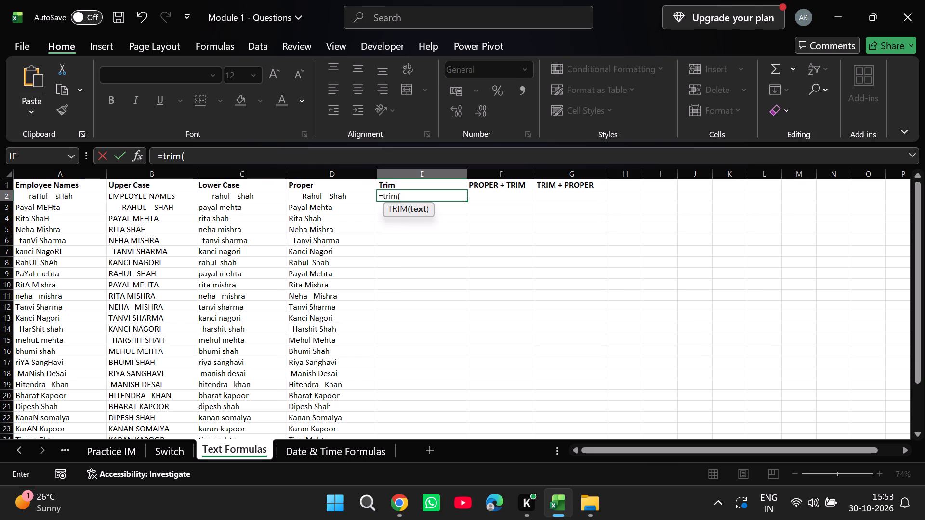
{"action": "left_click_drag", "start_coordinate": [66, 196], "coordinate": [66, 477]}
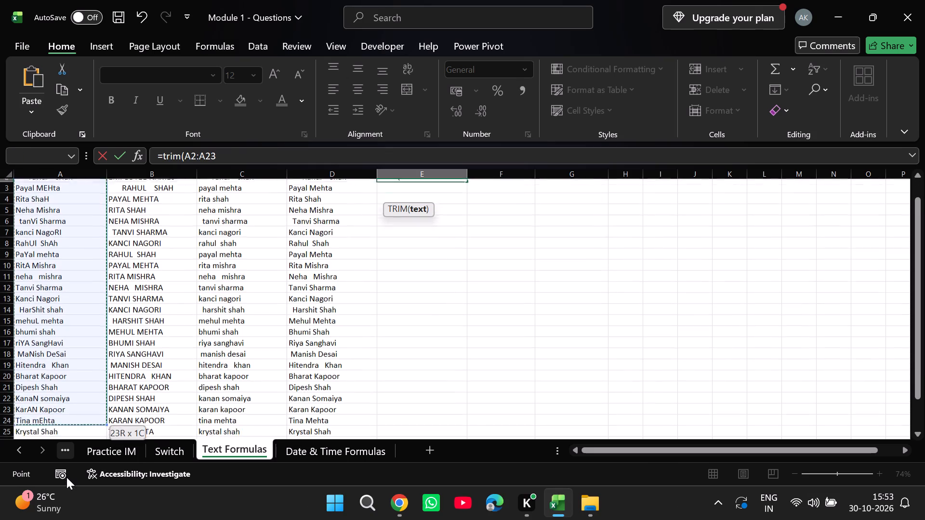
{"action": "left_click_drag", "start_coordinate": [66, 477], "coordinate": [93, 400]}
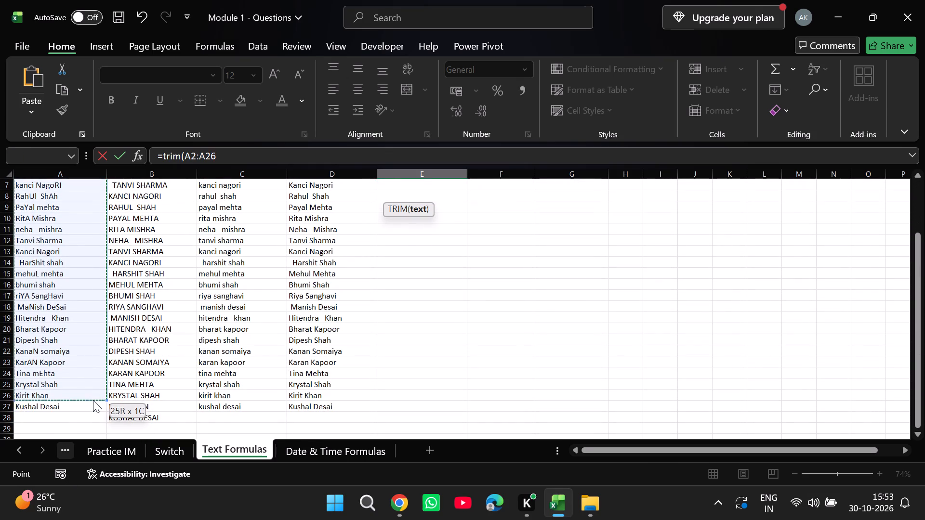
{"action": "left_click_drag", "start_coordinate": [93, 400], "coordinate": [91, 407]}
{"action": "key", "text": "shift+parenright"}
{"action": "key", "text": "Return"}
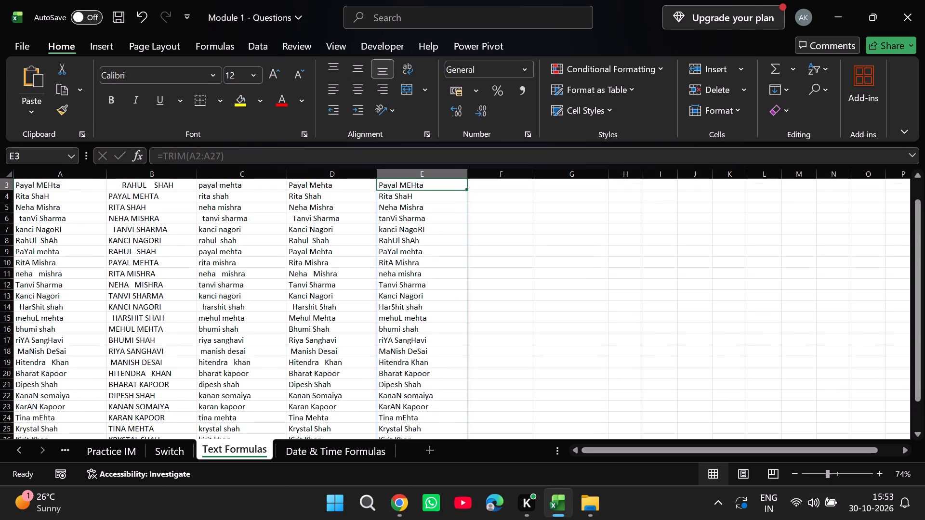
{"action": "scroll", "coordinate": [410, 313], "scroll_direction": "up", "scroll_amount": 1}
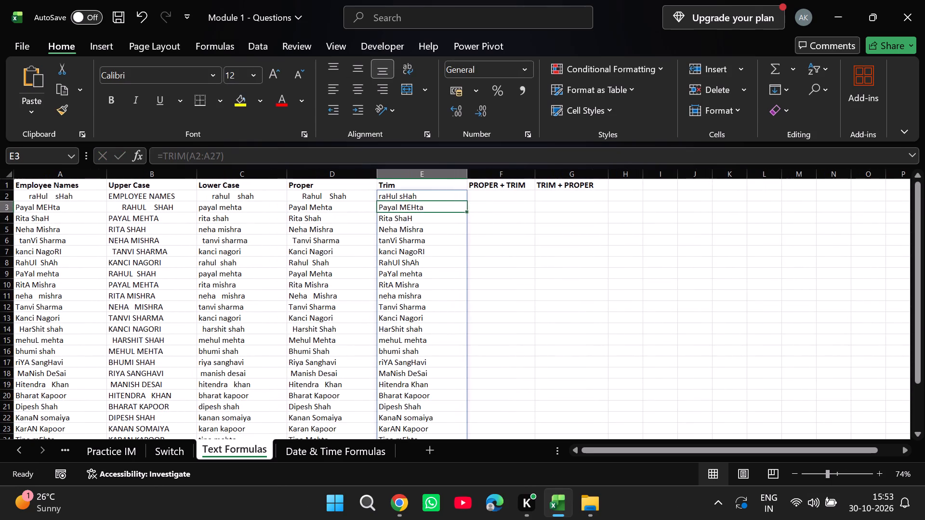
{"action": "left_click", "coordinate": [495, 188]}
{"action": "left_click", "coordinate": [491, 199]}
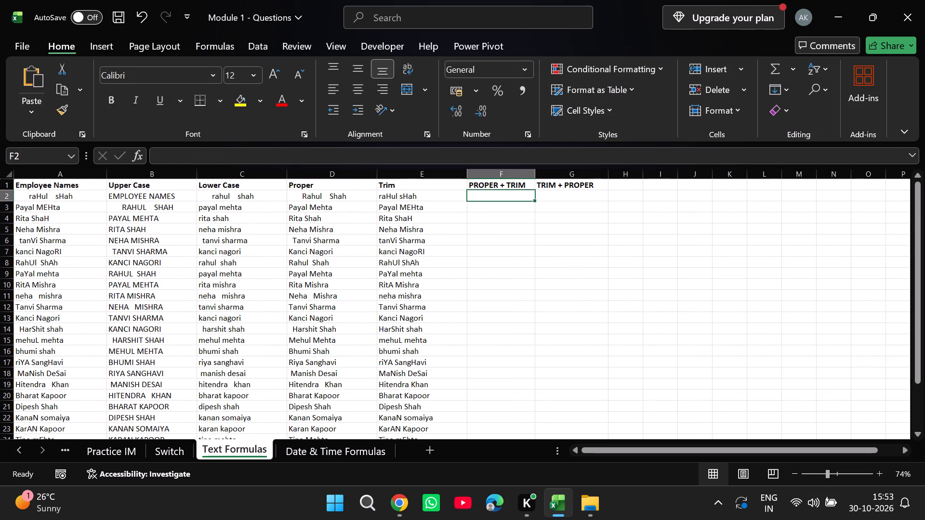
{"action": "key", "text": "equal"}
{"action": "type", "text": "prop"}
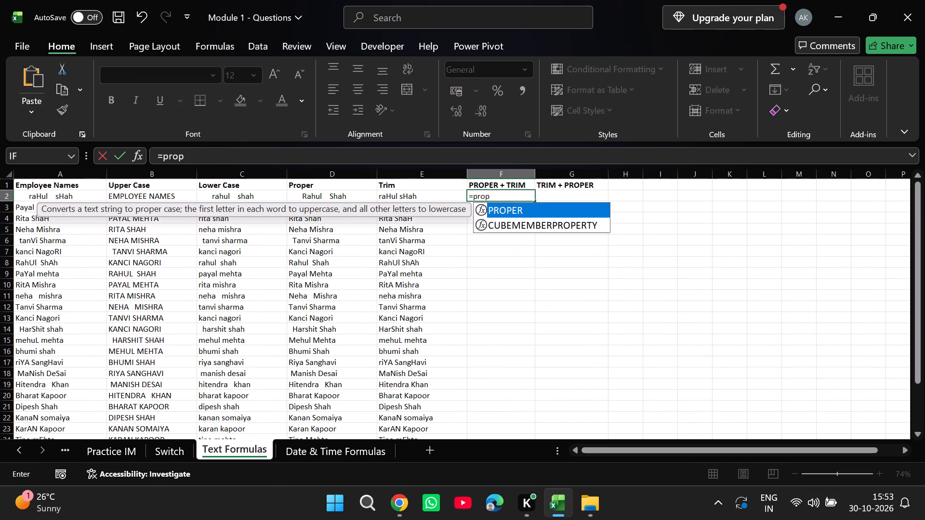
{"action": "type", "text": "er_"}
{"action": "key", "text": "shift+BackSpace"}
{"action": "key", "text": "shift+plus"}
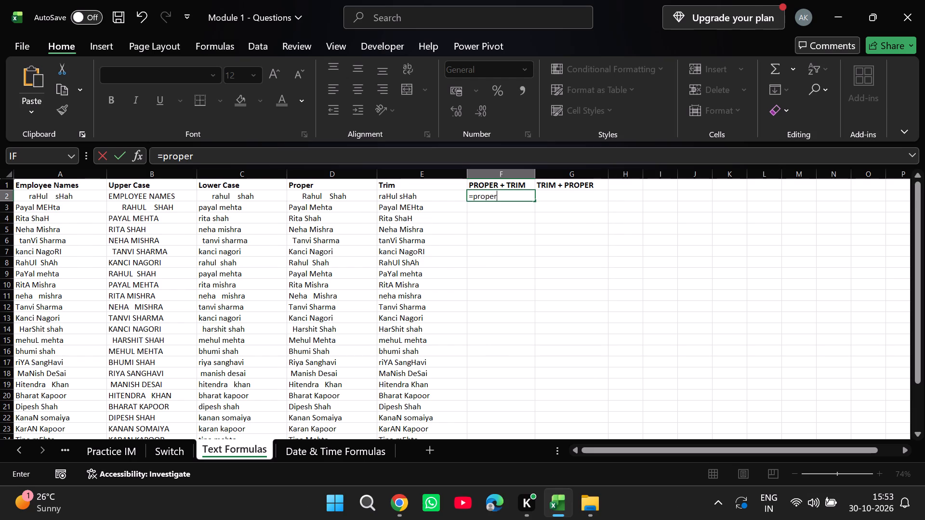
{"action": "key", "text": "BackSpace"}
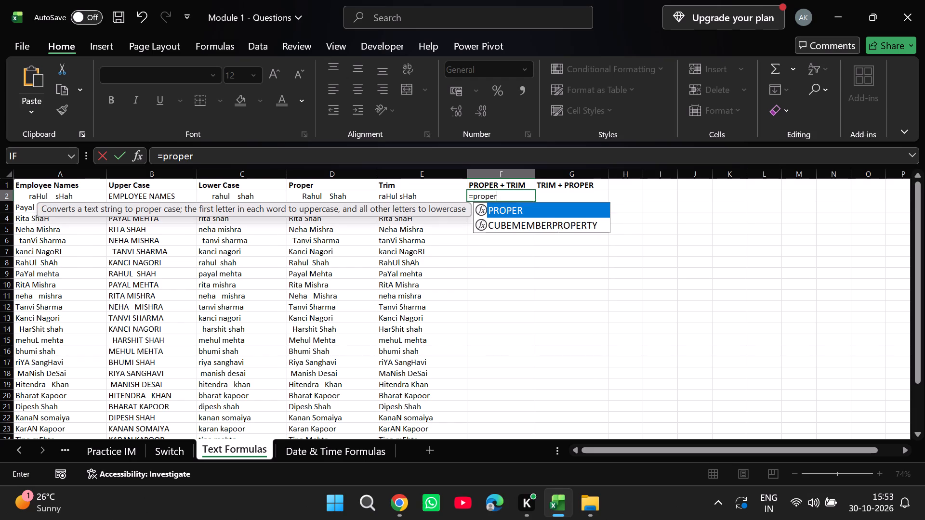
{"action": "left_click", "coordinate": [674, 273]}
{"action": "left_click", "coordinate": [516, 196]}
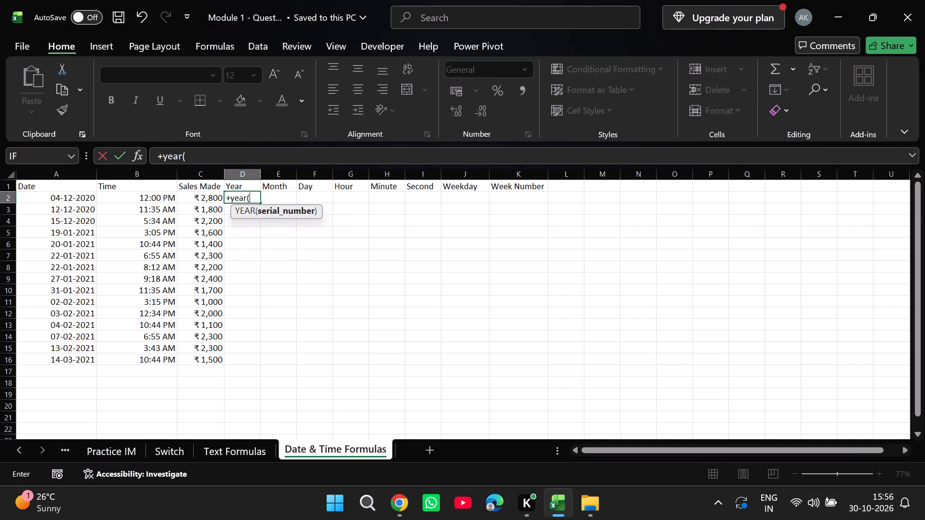
{"action": "key", "text": "BackSpace"}
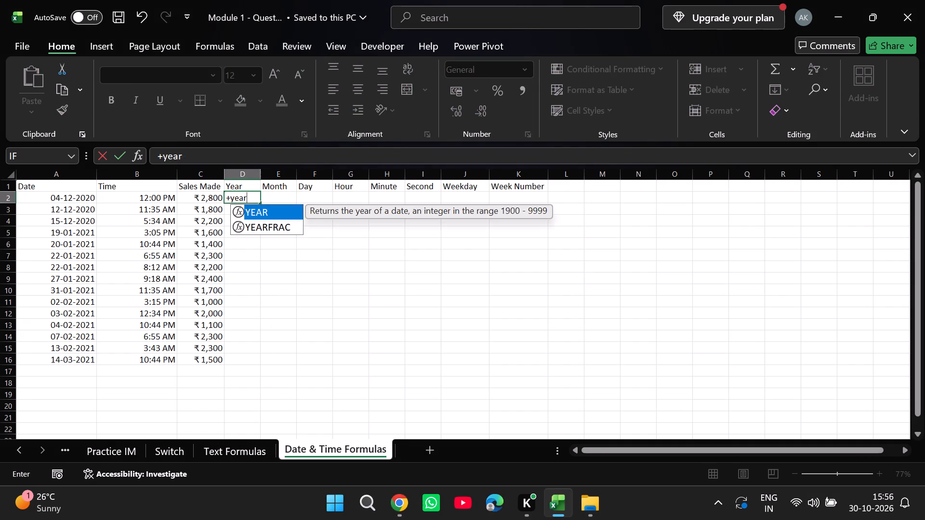
{"action": "key", "text": "BackSpace"}
{"action": "key", "text": "BackSpace"}
{"action": "key", "text": "BackSpace"}
{"action": "key", "text": "BackSpace"}
{"action": "key", "text": "BackSpace"}
{"action": "key", "text": "equal"}
{"action": "type", "text": "(year"}
{"action": "key", "text": "BackSpace"}
{"action": "key", "text": "BackSpace"}
{"action": "key", "text": "BackSpace"}
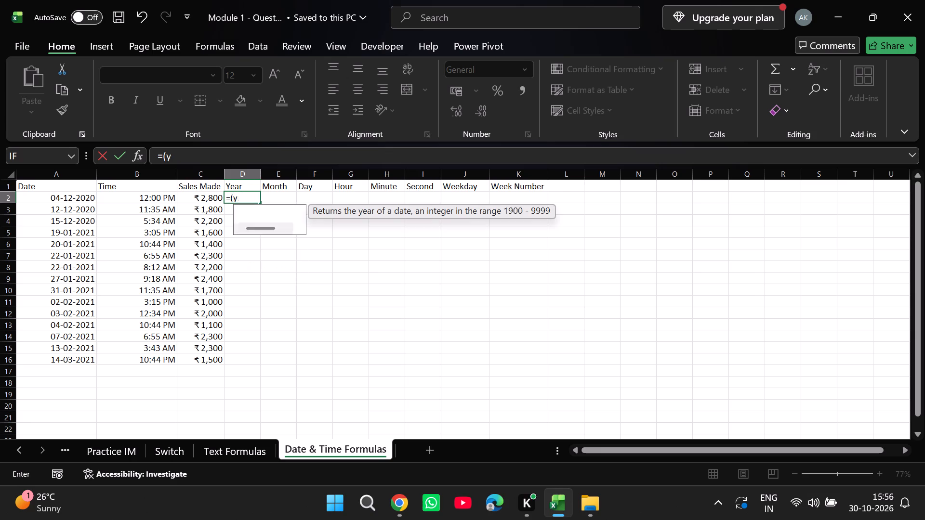
{"action": "key", "text": "BackSpace"}
{"action": "key", "text": "BackSpace"}
{"action": "type", "text": "year"}
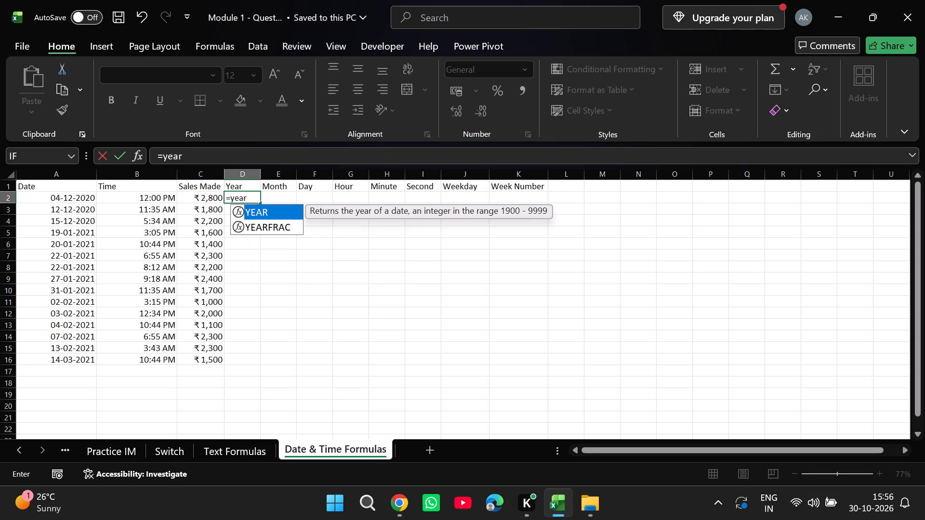
{"action": "key", "text": "shift+parenleft"}
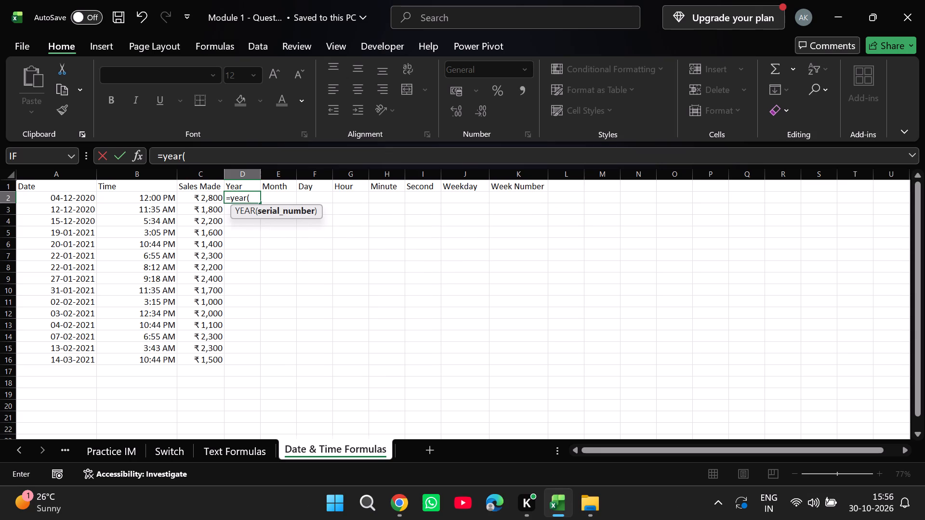
{"action": "scroll", "coordinate": [89, 247], "scroll_direction": "up", "scroll_amount": 4}
{"action": "left_click_drag", "start_coordinate": [72, 199], "coordinate": [58, 378]}
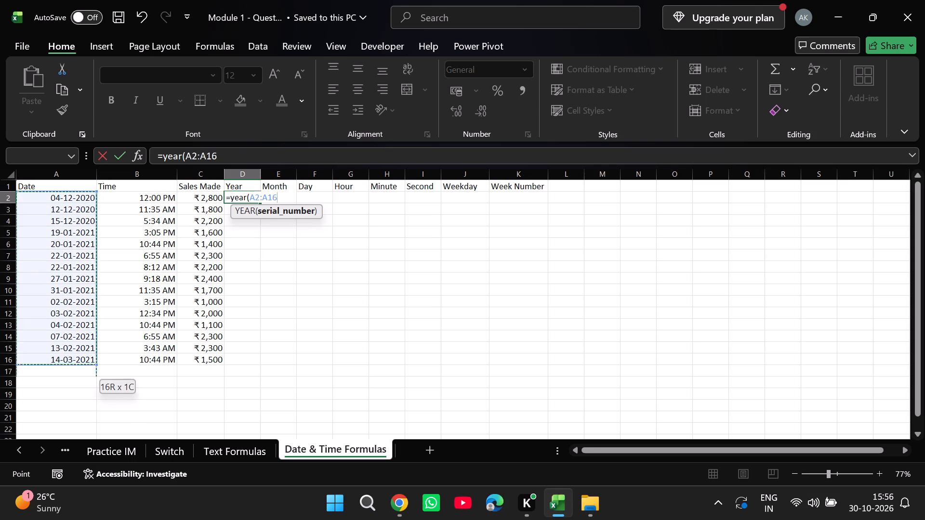
{"action": "left_click_drag", "start_coordinate": [58, 378], "coordinate": [65, 351]}
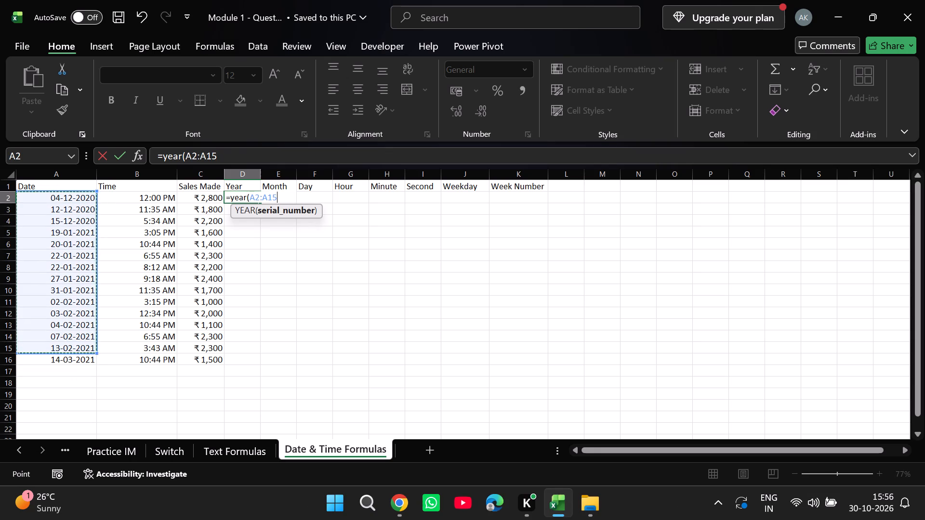
{"action": "left_click_drag", "start_coordinate": [93, 353], "coordinate": [92, 364]}
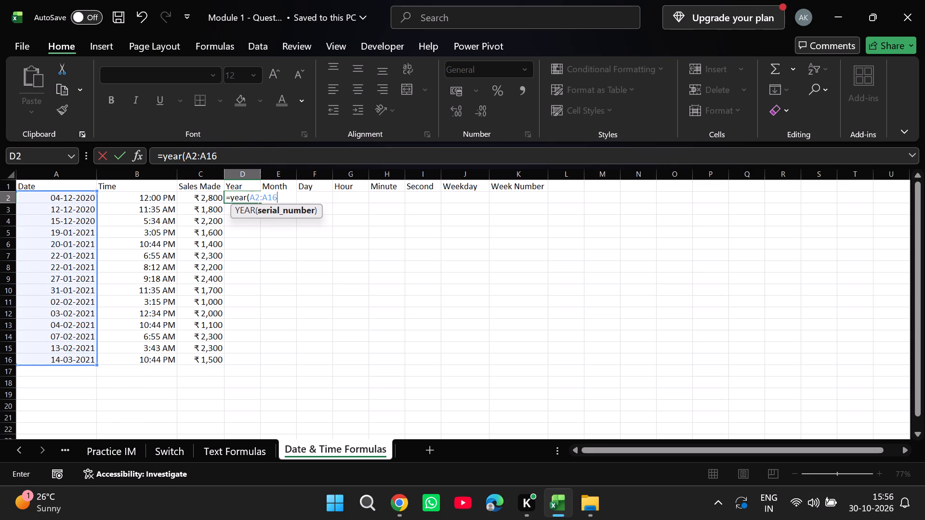
{"action": "key", "text": "shift+parenright"}
{"action": "key", "text": "Return"}
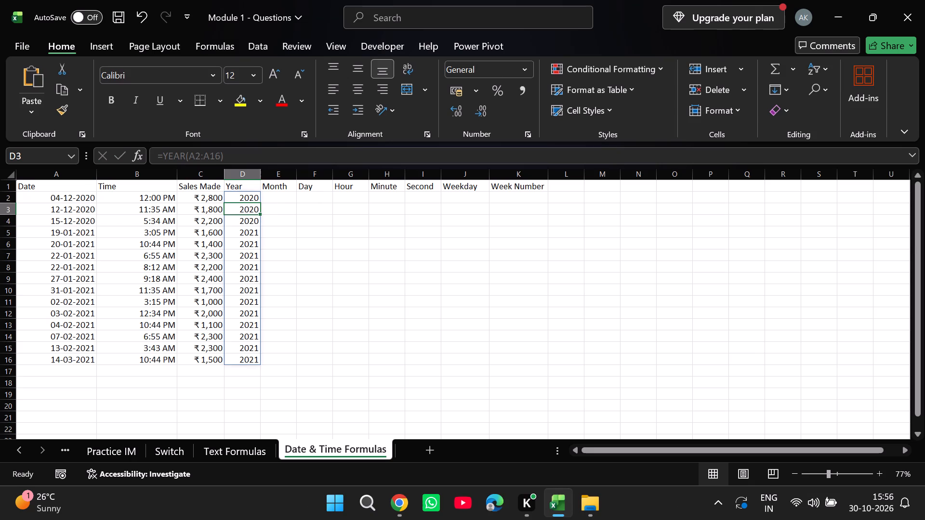
Fill the Month column from E2 with the formula =MONTH(A2:A16).
{"action": "left_click", "coordinate": [276, 198]}
{"action": "type", "text": "=month"}
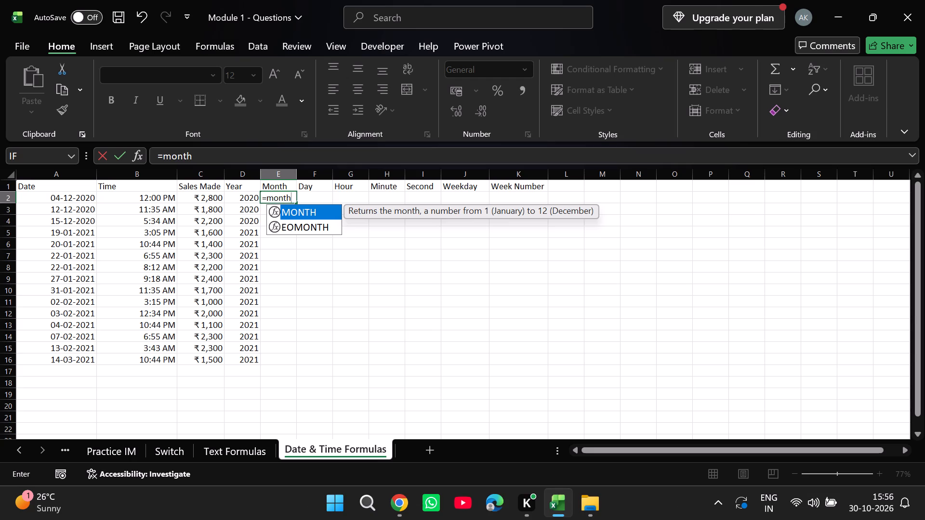
{"action": "left_click", "coordinate": [296, 212]}
{"action": "key", "text": "shift+parenleft"}
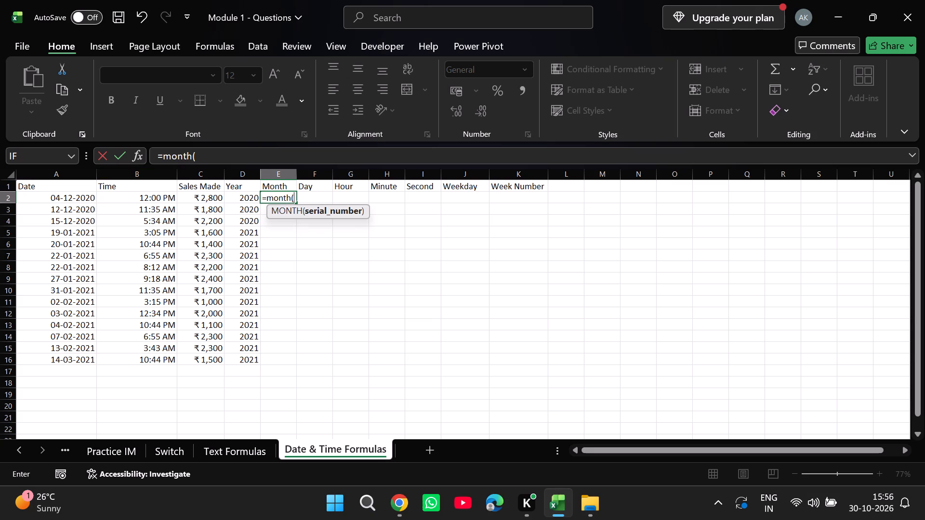
{"action": "left_click_drag", "start_coordinate": [71, 197], "coordinate": [84, 360]}
{"action": "key", "text": "shift+parenright"}
{"action": "key", "text": "Return"}
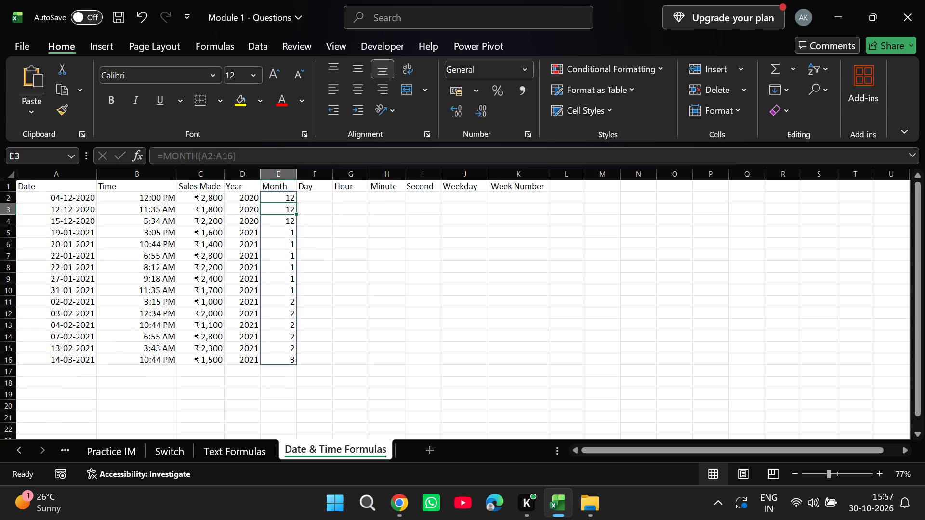
Fill the Day column from F2 with the formula =DAY(A2:A16).
{"action": "left_click", "coordinate": [313, 195]}
{"action": "type", "text": "=day"}
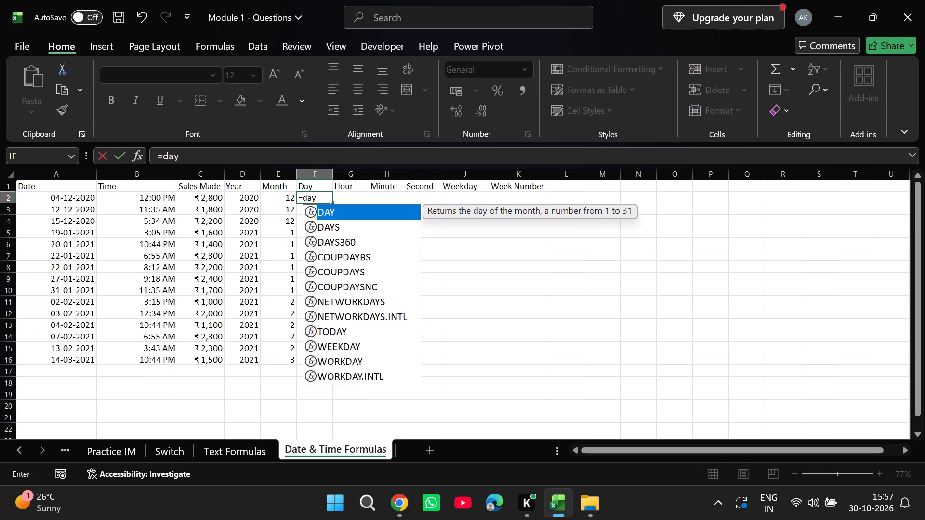
{"action": "left_click", "coordinate": [330, 213]}
{"action": "key", "text": "shift+parenleft"}
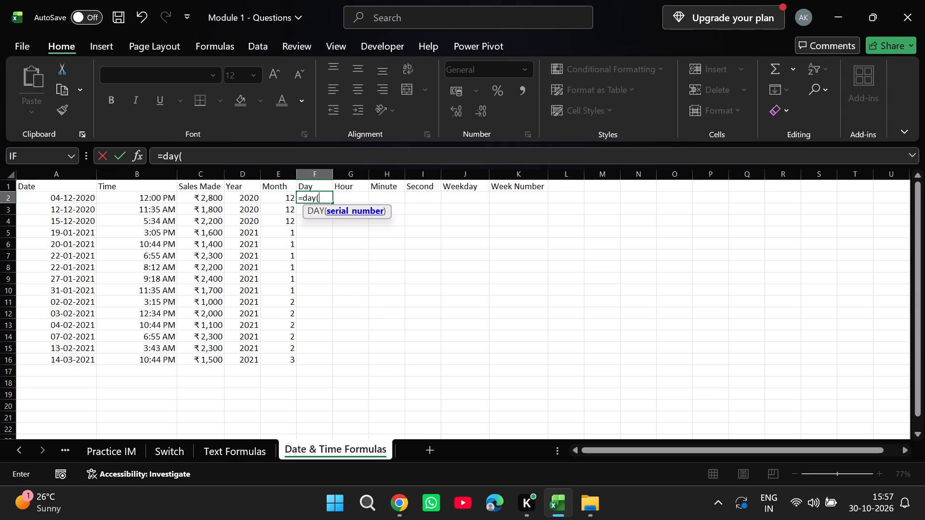
{"action": "left_click_drag", "start_coordinate": [83, 198], "coordinate": [88, 362]}
{"action": "key", "text": "shift+parenright"}
{"action": "key", "text": "Return"}
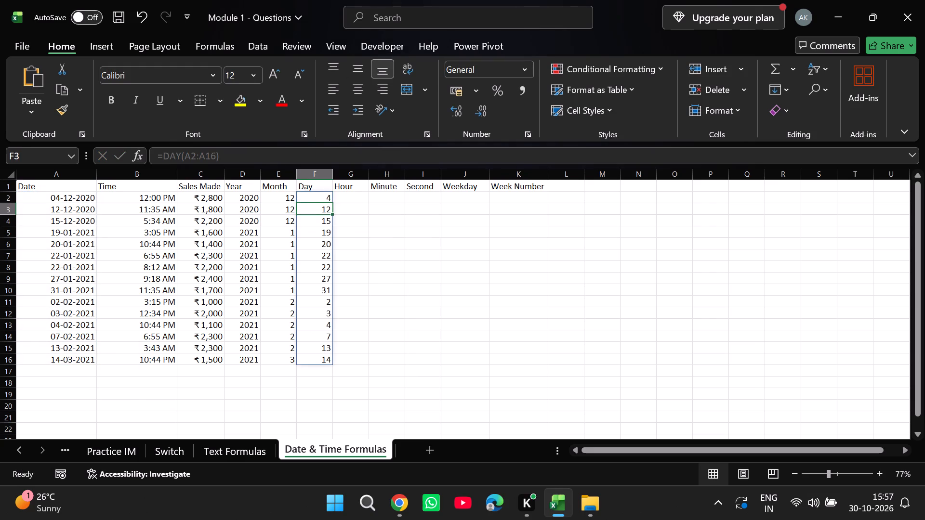
Start an HOUR formula in cell G2 of the Hour column and pick cell A2 as its argument.
{"action": "left_click", "coordinate": [352, 199]}
{"action": "key", "text": "equal"}
{"action": "type", "text": "hou"}
{"action": "type", "text": "r("}
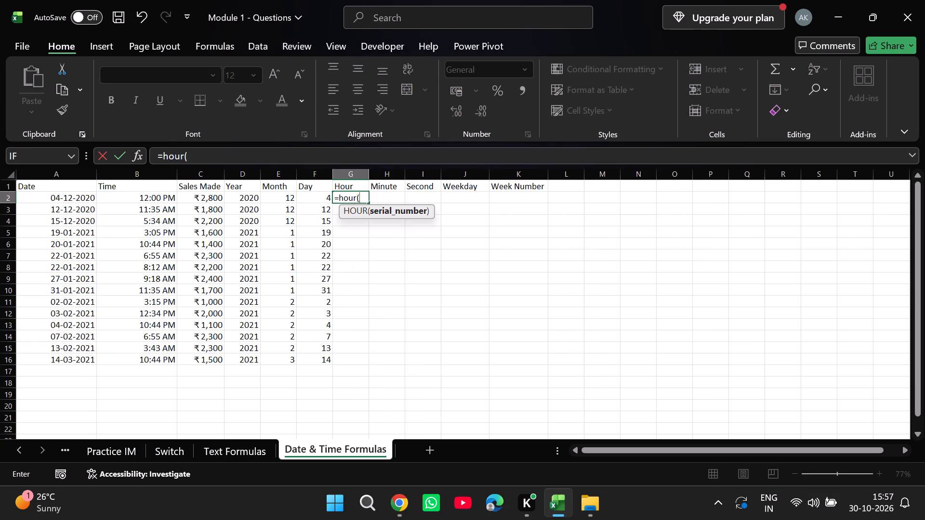
{"action": "left_click", "coordinate": [61, 200]}
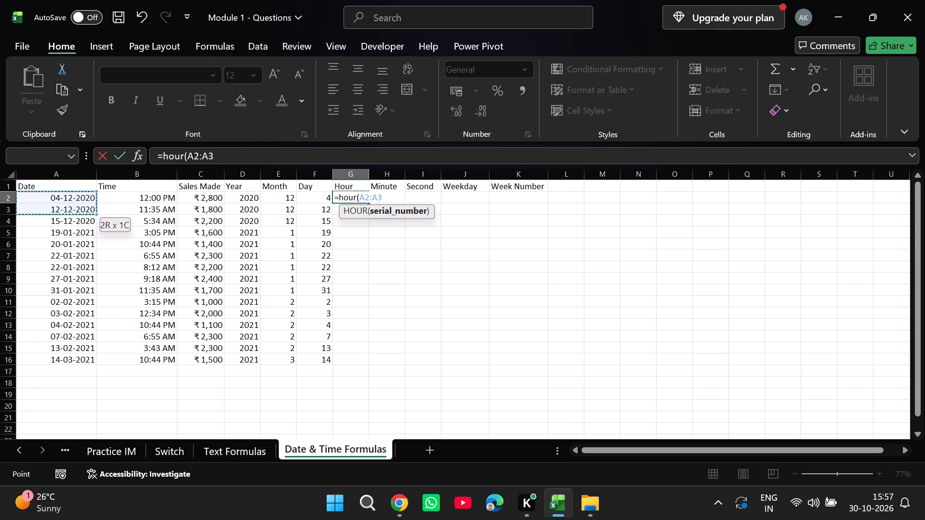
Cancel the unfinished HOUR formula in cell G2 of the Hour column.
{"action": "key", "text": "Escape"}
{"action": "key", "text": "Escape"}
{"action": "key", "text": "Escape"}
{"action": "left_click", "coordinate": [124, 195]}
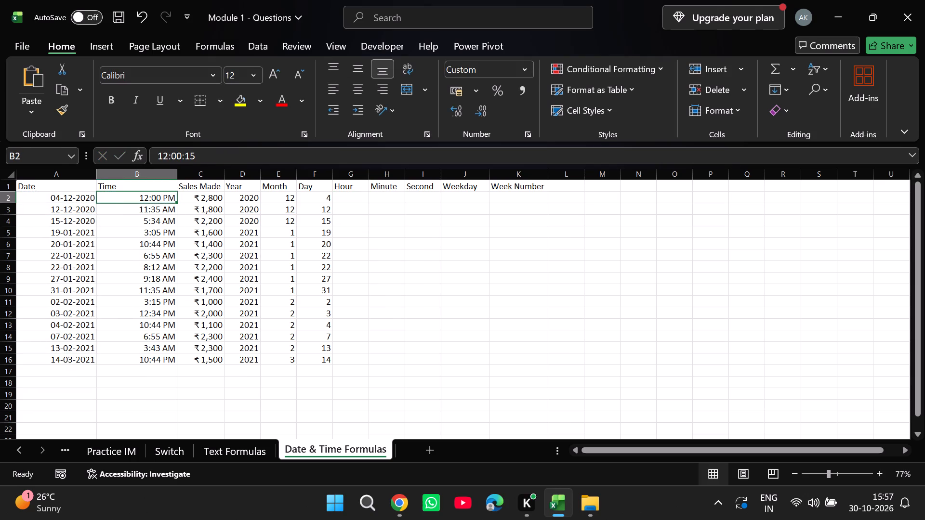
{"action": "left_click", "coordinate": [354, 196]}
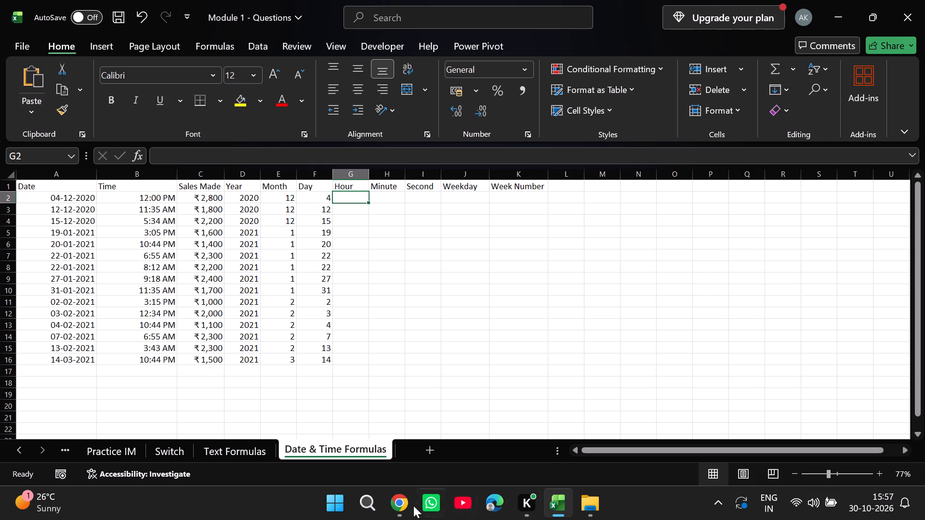
Switch to File Explorer, open the Module 2 - LPU Questions workbook from the Data Specialist archive in the Screenshots folder, and enable editing.
{"action": "left_click", "coordinate": [583, 500]}
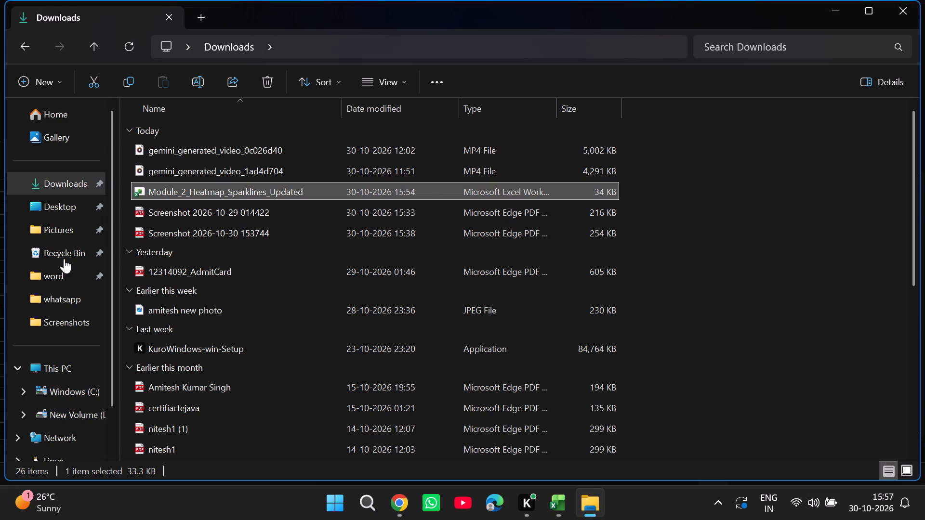
{"action": "left_click", "coordinate": [67, 293]}
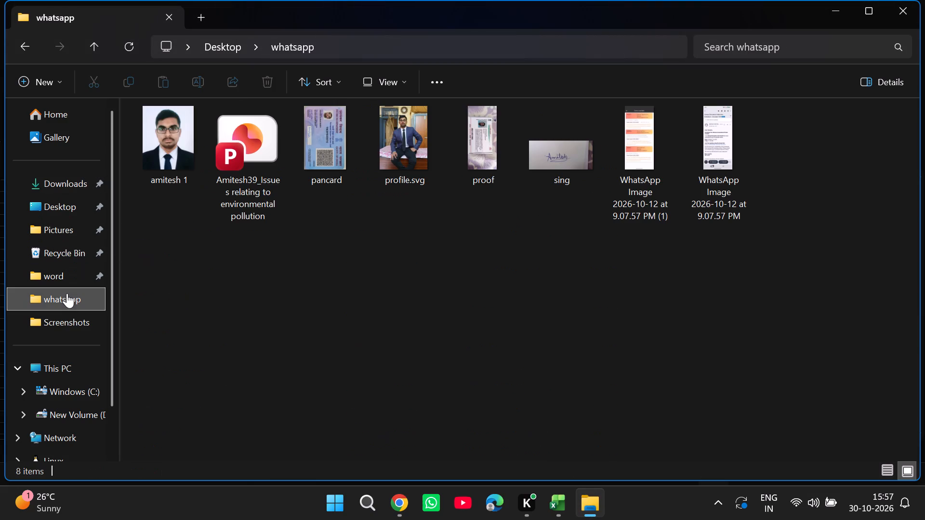
{"action": "double_click", "coordinate": [52, 273]}
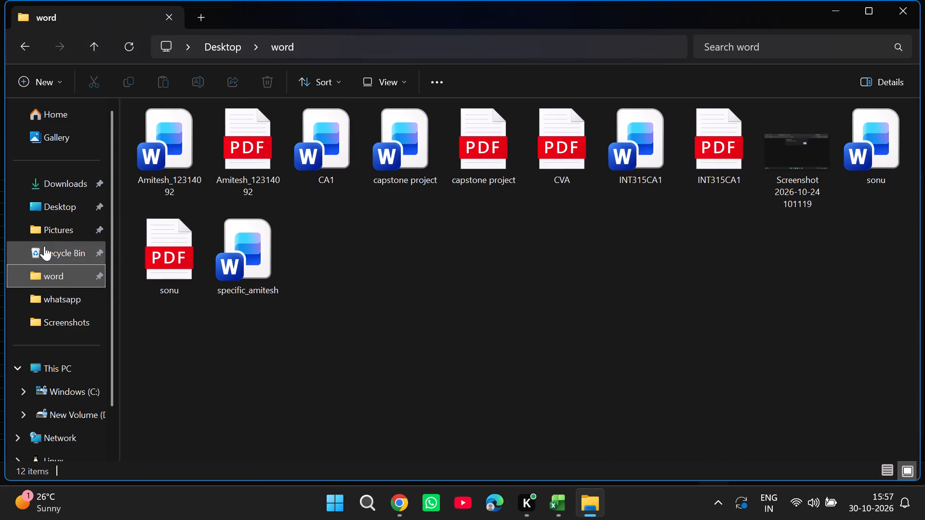
{"action": "left_click", "coordinate": [60, 236]}
{"action": "left_click", "coordinate": [64, 317]}
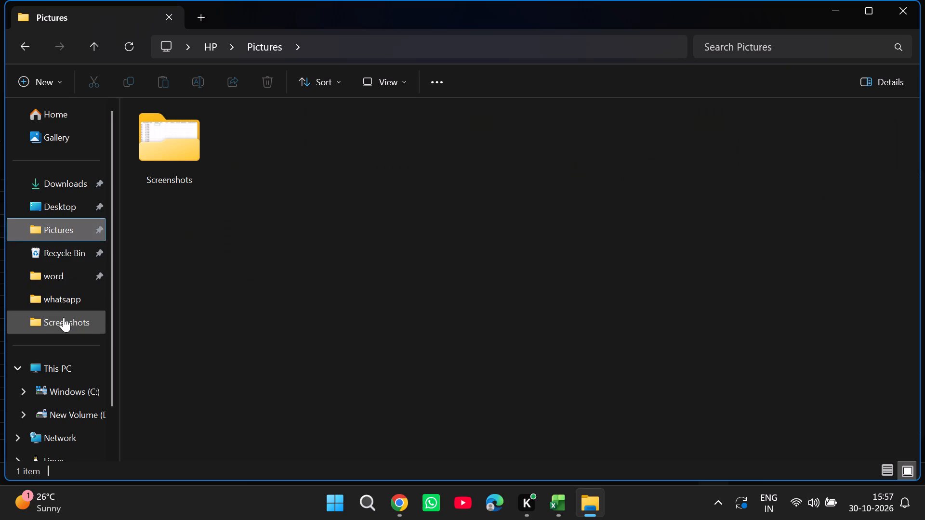
{"action": "double_click", "coordinate": [266, 169]}
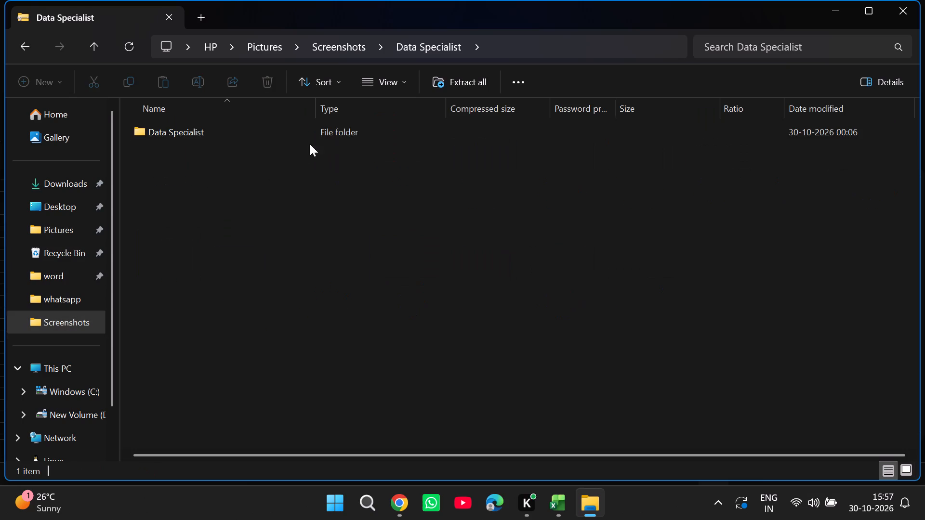
{"action": "double_click", "coordinate": [329, 126]}
{"action": "double_click", "coordinate": [205, 155]}
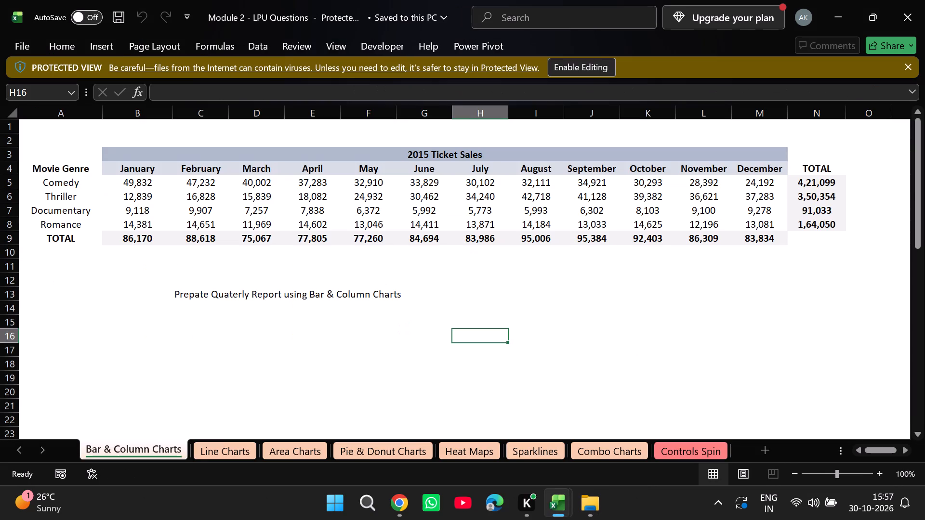
{"action": "scroll", "coordinate": [398, 322], "scroll_direction": "down", "scroll_amount": 4}
{"action": "scroll", "coordinate": [398, 322], "scroll_direction": "up", "scroll_amount": 8}
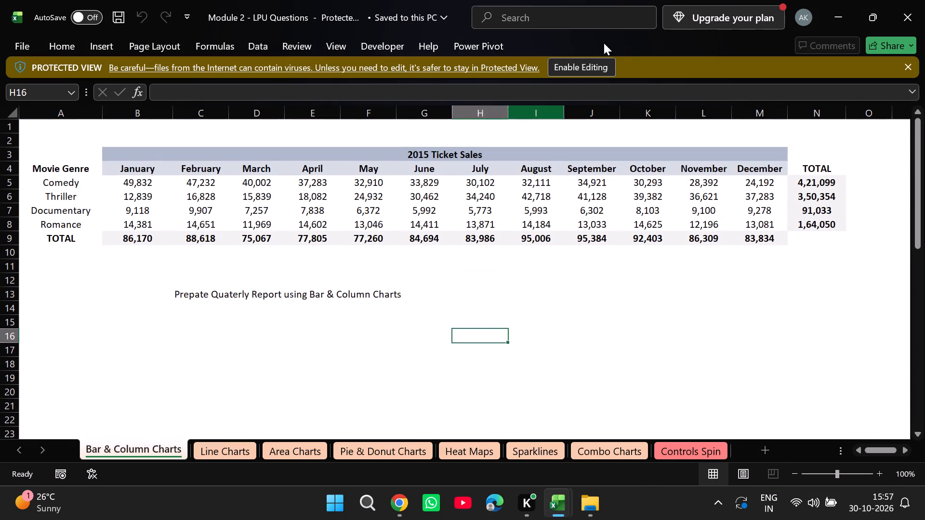
{"action": "left_click", "coordinate": [589, 62]}
{"action": "scroll", "coordinate": [524, 215], "scroll_direction": "left", "scroll_amount": 6}
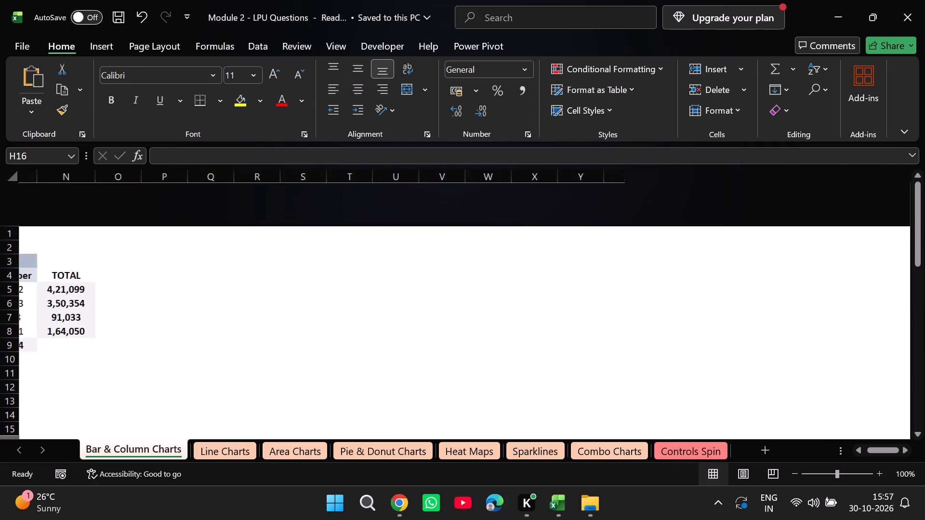
In Module 2 - LPU Questions, insert a clustered column chart of the movie genre table A4:N9 on the Bar & Column Charts sheet.
{"action": "scroll", "coordinate": [524, 215], "scroll_direction": "right", "scroll_amount": 5}
{"action": "scroll", "coordinate": [524, 215], "scroll_direction": "down", "scroll_amount": 1}
{"action": "scroll", "coordinate": [175, 303], "scroll_direction": "down", "scroll_amount": 1}
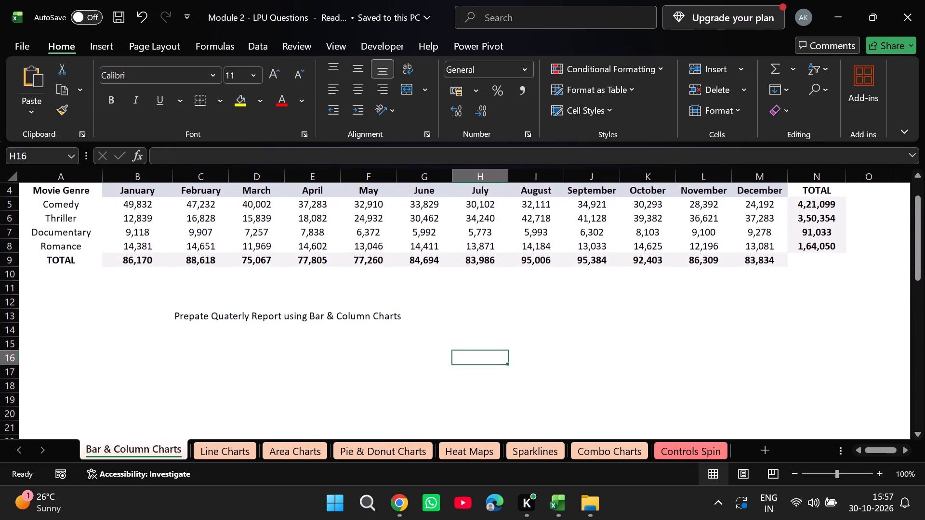
{"action": "left_click_drag", "start_coordinate": [35, 192], "coordinate": [830, 287]}
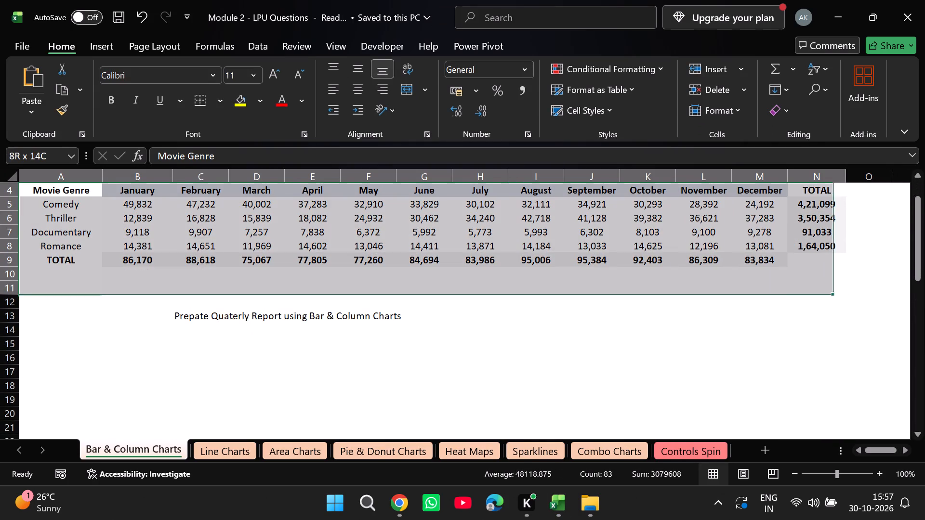
{"action": "left_click_drag", "start_coordinate": [830, 287], "coordinate": [826, 260]}
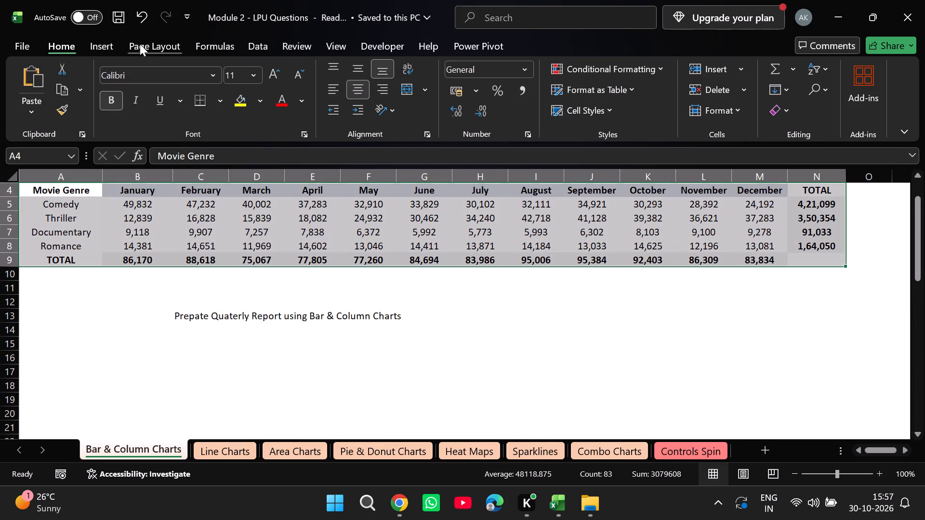
{"action": "left_click", "coordinate": [99, 41]}
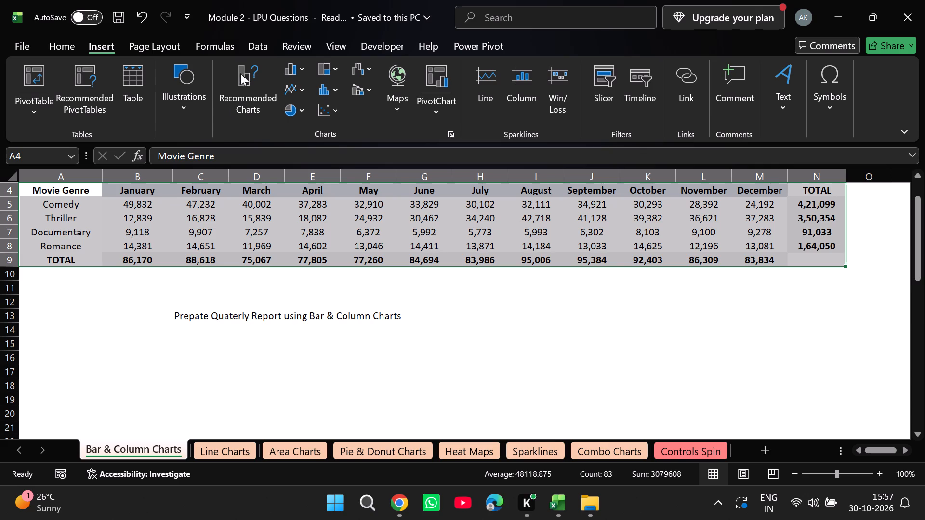
{"action": "left_click", "coordinate": [257, 112]}
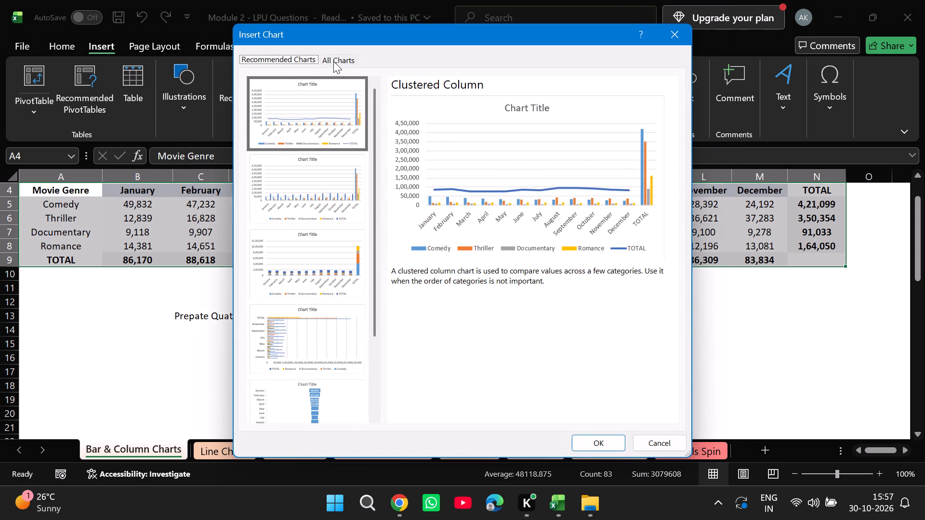
{"action": "left_click", "coordinate": [333, 61]}
{"action": "left_click", "coordinate": [283, 167]}
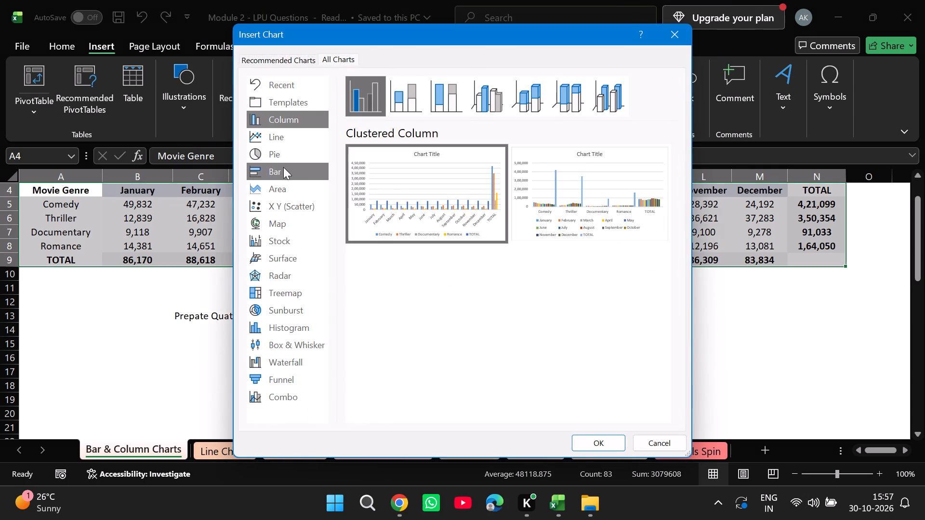
{"action": "left_click", "coordinate": [386, 99]}
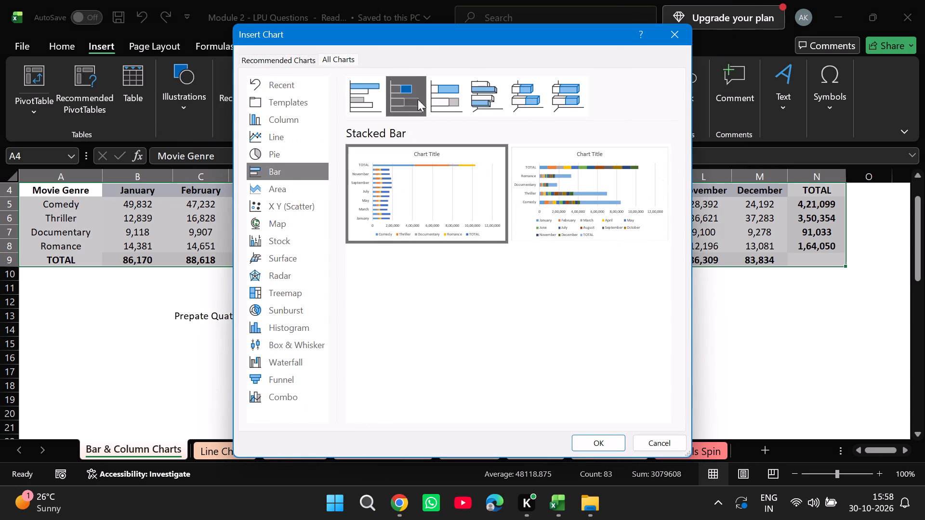
{"action": "left_click", "coordinate": [437, 100]}
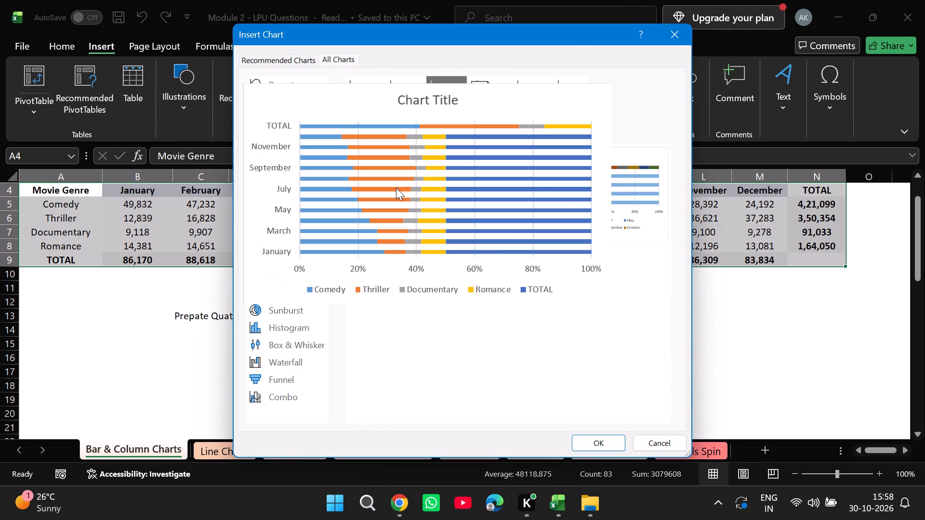
{"action": "left_click", "coordinate": [396, 188]}
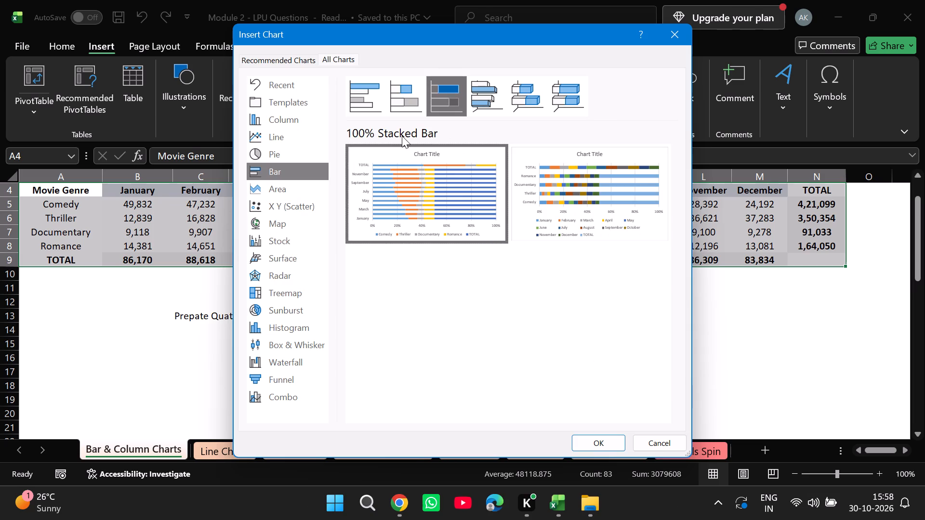
{"action": "left_click", "coordinate": [288, 118]}
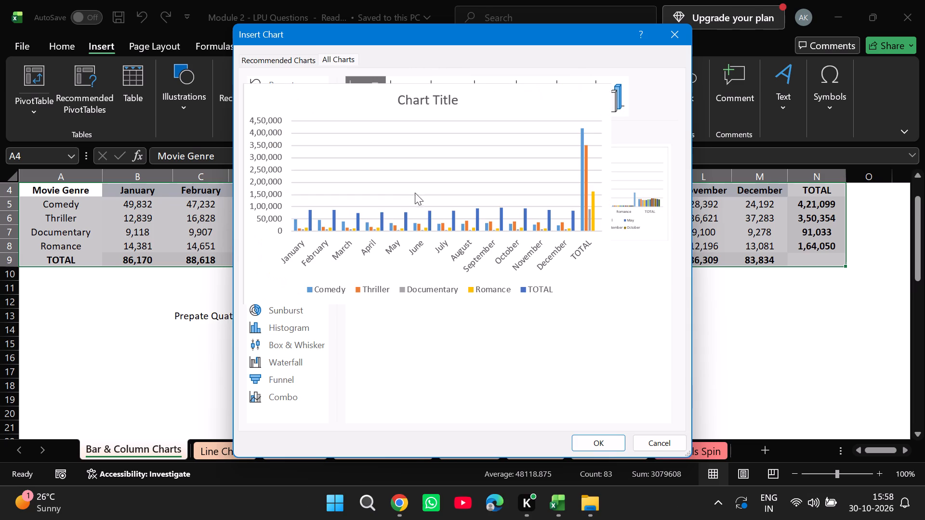
{"action": "left_click", "coordinate": [423, 202]}
{"action": "left_click", "coordinate": [603, 440]}
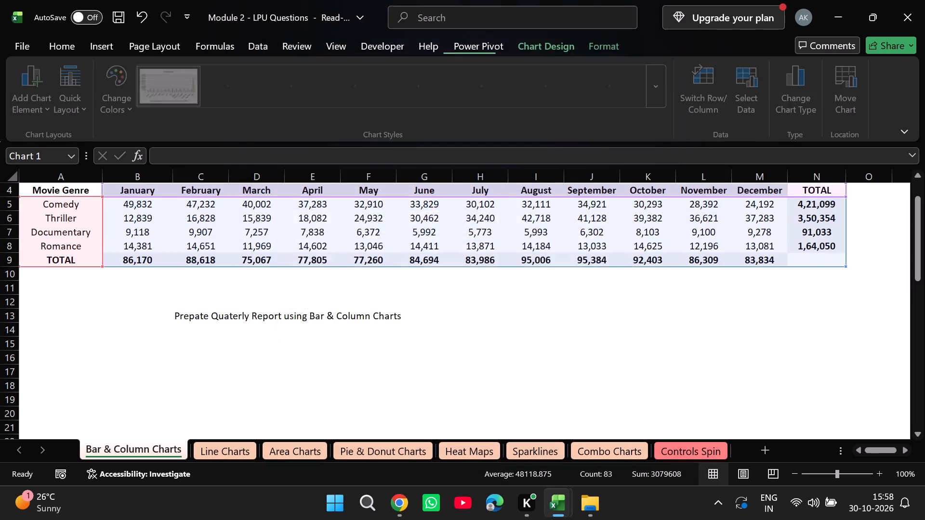
Move the clustered column chart below the movie genre table and the quarterly report instruction, leaving its title in place.
{"action": "left_click_drag", "start_coordinate": [481, 228], "coordinate": [372, 325]}
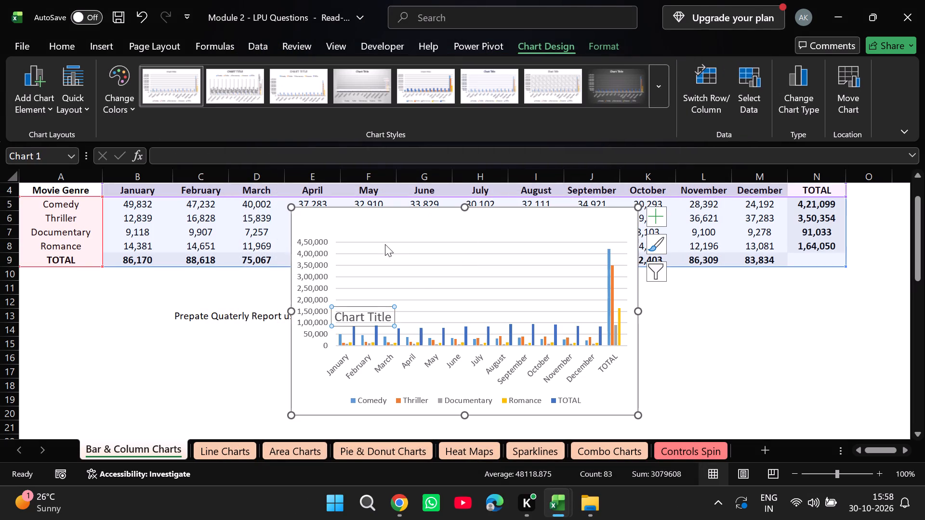
{"action": "key", "text": "ctrl+z"}
{"action": "left_click_drag", "start_coordinate": [396, 220], "coordinate": [256, 416]}
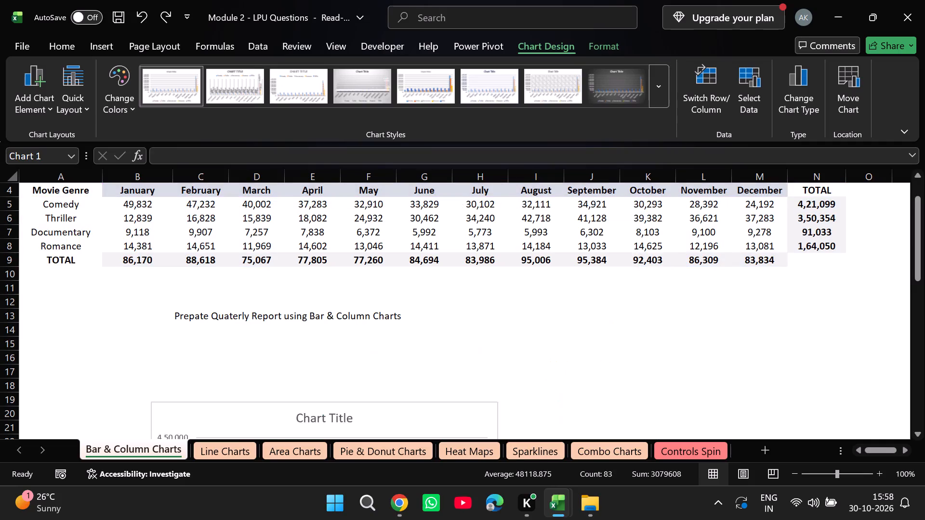
{"action": "left_click_drag", "start_coordinate": [256, 416], "coordinate": [279, 358]}
Open the Line Charts sheet of the Module 2 workbook.
{"action": "left_click", "coordinate": [223, 453]}
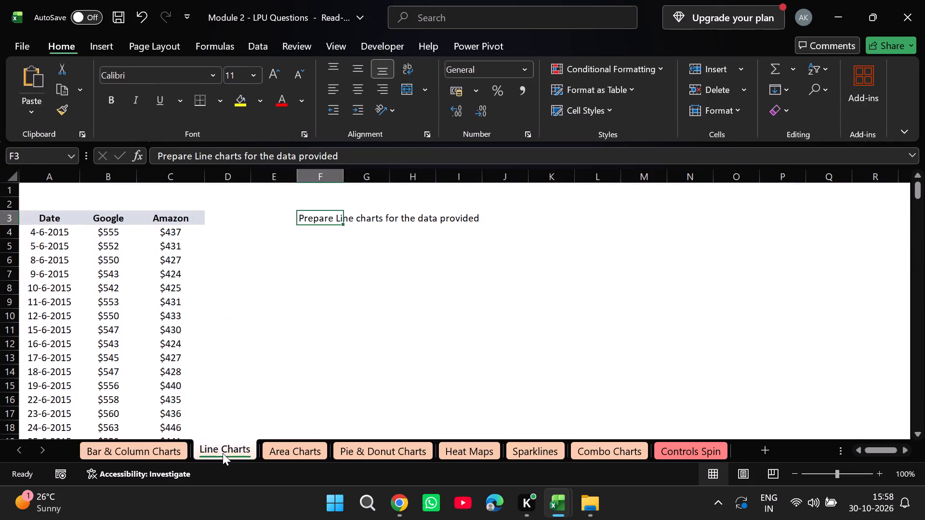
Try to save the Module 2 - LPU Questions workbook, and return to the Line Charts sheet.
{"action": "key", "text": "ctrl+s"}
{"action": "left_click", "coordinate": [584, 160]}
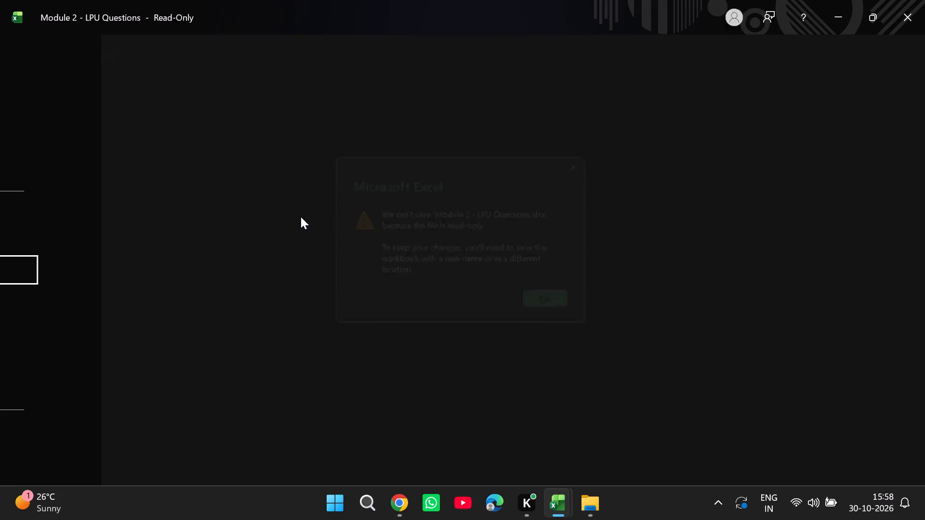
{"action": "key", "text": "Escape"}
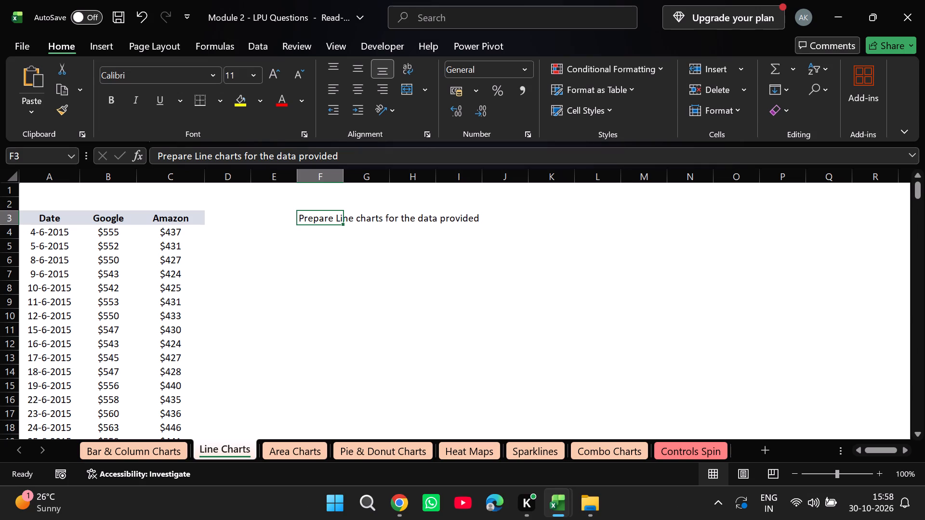
Insert the recommended line chart of the Google and Amazon price data A3:C256 on the Line Charts sheet.
{"action": "left_click", "coordinate": [281, 264]}
{"action": "left_click_drag", "start_coordinate": [35, 219], "coordinate": [148, 471]}
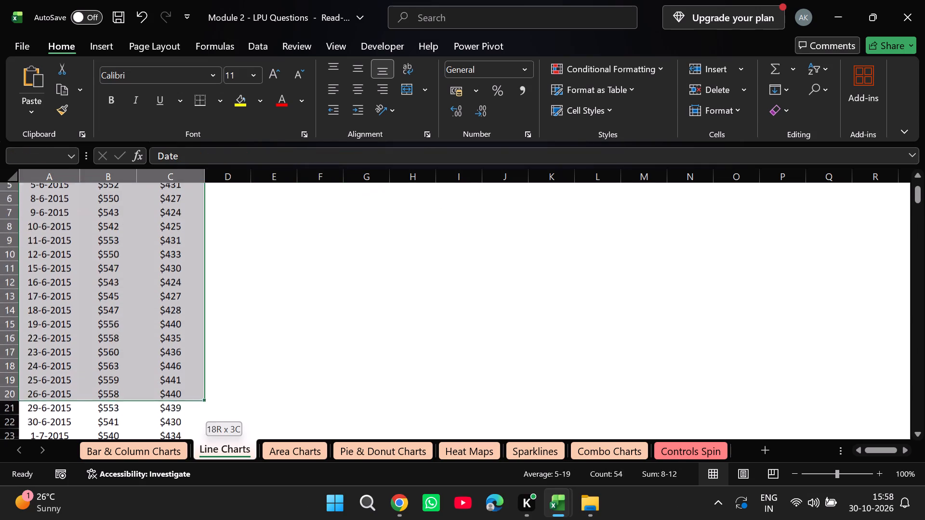
{"action": "left_click_drag", "start_coordinate": [148, 471], "coordinate": [147, 488]}
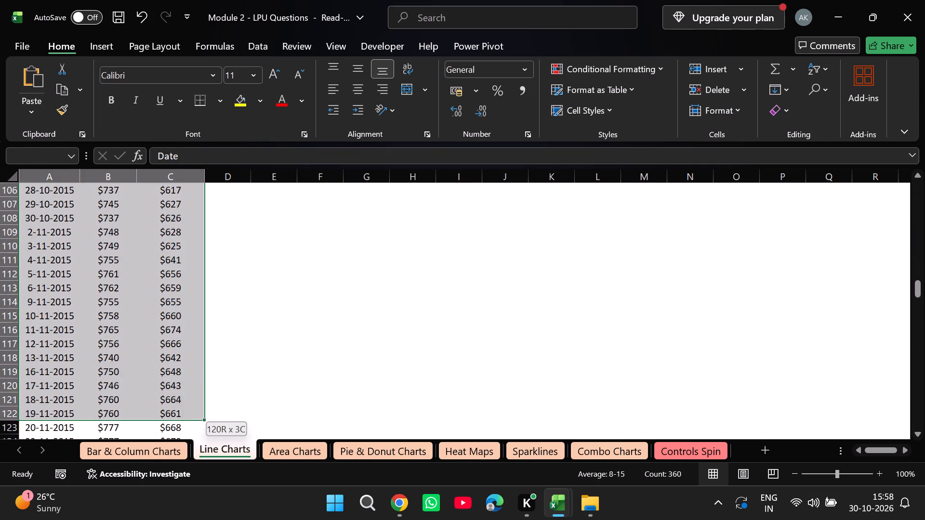
{"action": "left_click_drag", "start_coordinate": [147, 488], "coordinate": [147, 488]}
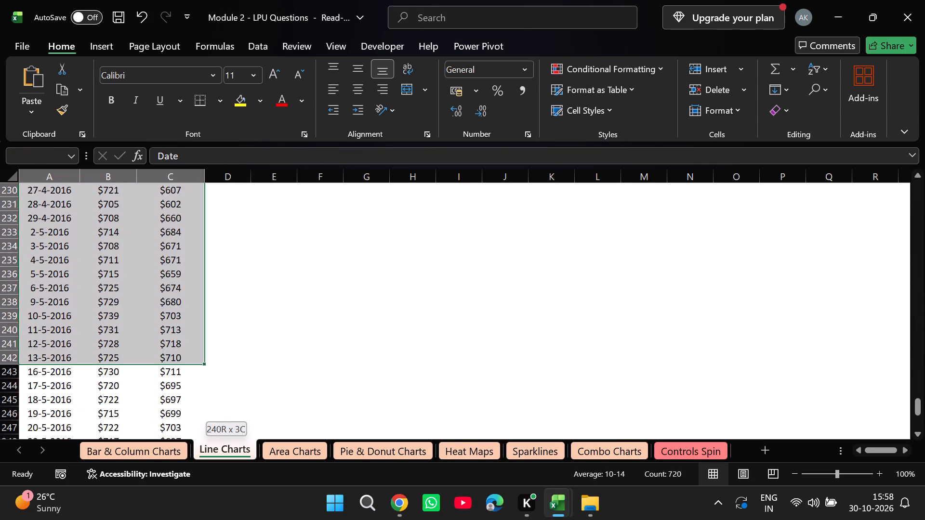
{"action": "left_click_drag", "start_coordinate": [147, 488], "coordinate": [162, 479]}
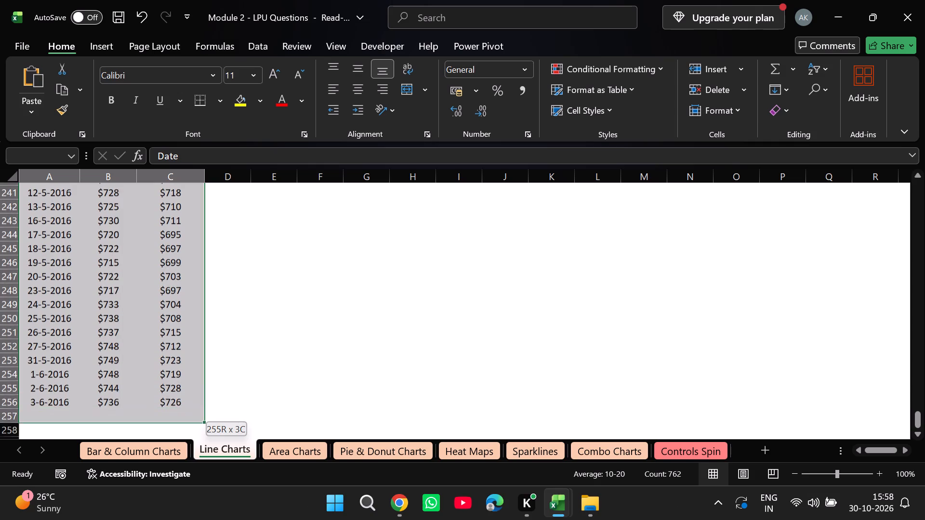
{"action": "left_click_drag", "start_coordinate": [162, 479], "coordinate": [187, 355]}
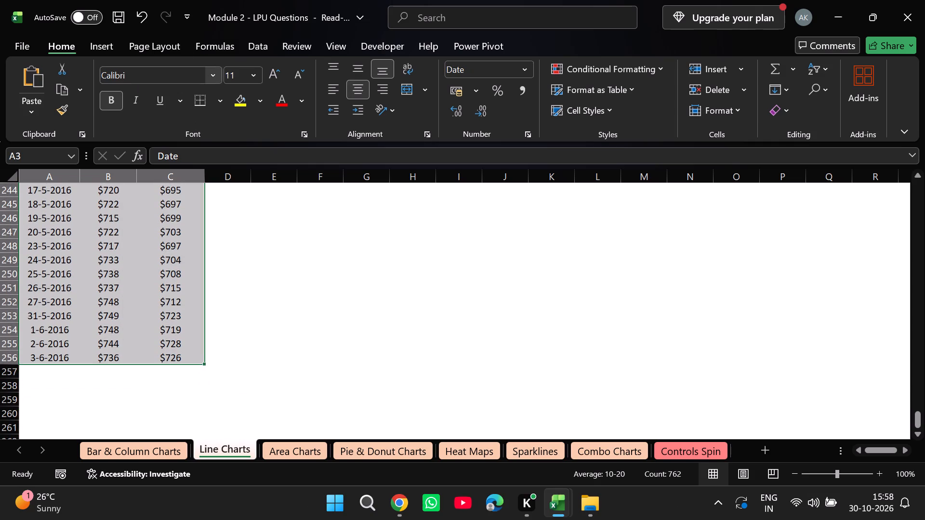
{"action": "left_click", "coordinate": [106, 45]}
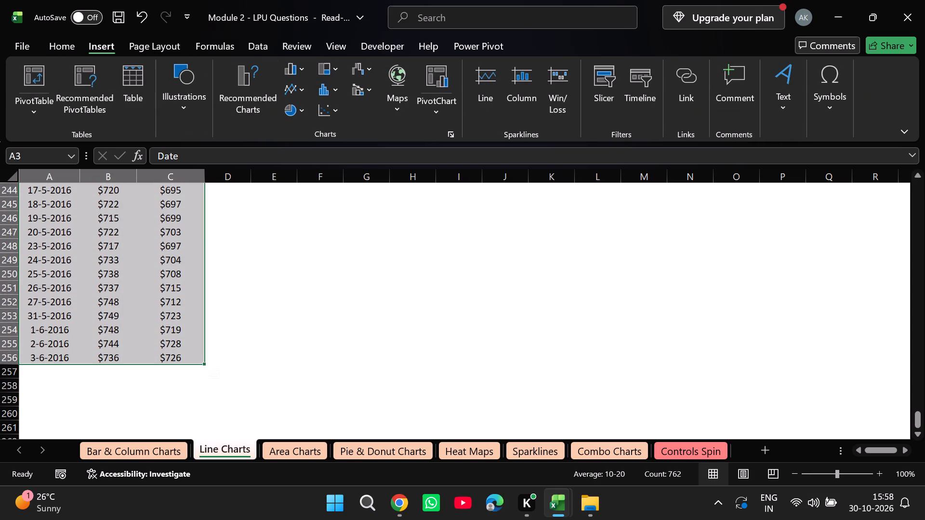
{"action": "scroll", "coordinate": [298, 249], "scroll_direction": "up", "scroll_amount": 9}
{"action": "scroll", "coordinate": [298, 249], "scroll_direction": "up", "scroll_amount": 20}
{"action": "scroll", "coordinate": [298, 249], "scroll_direction": "up", "scroll_amount": 2}
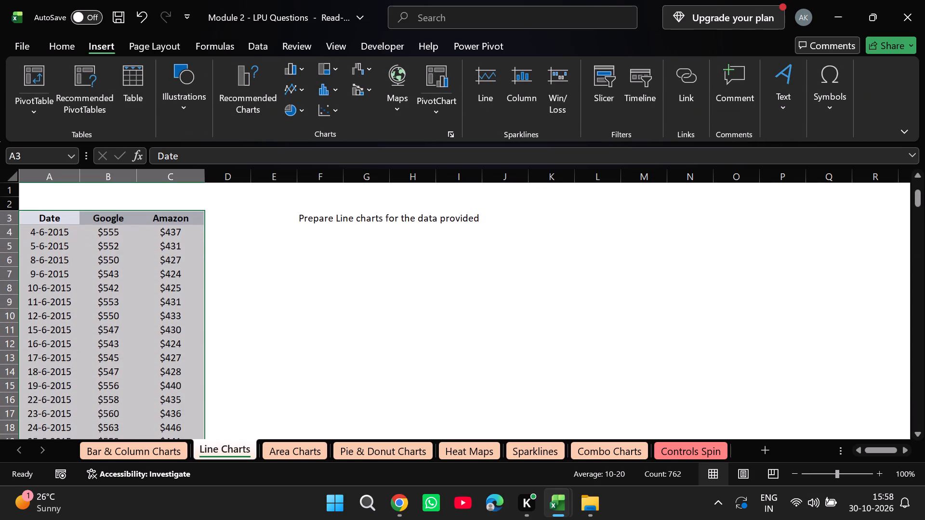
{"action": "left_click", "coordinate": [248, 106]}
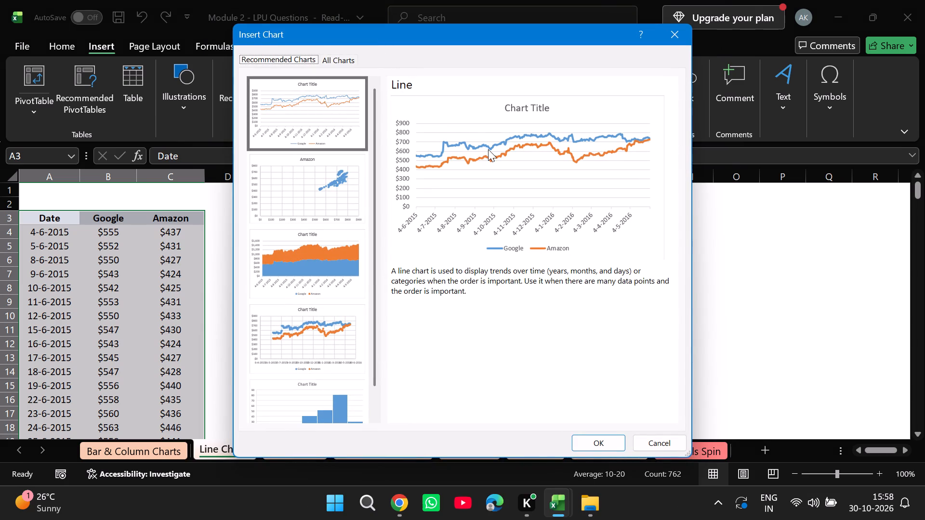
{"action": "left_click", "coordinate": [488, 149]}
{"action": "left_click", "coordinate": [601, 440]}
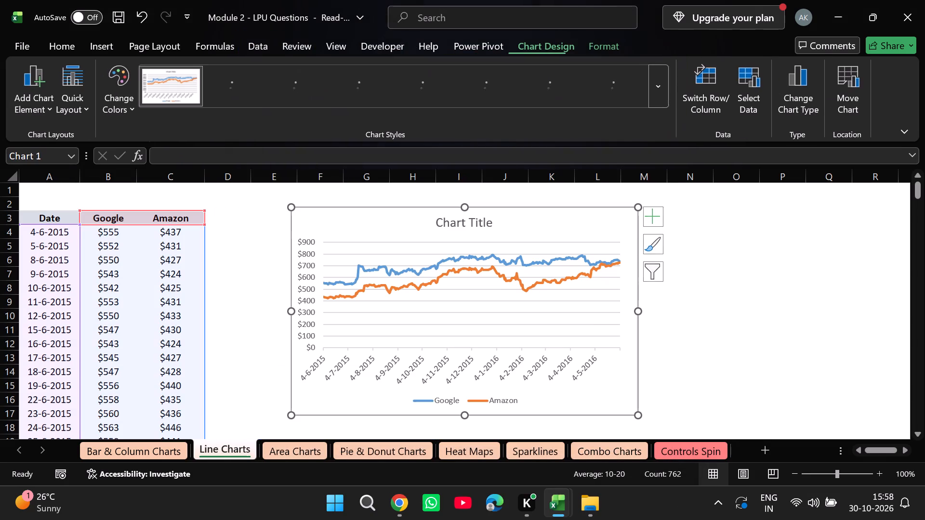
Move the line chart beside the data table, just below the instruction to prepare line charts.
{"action": "left_click_drag", "start_coordinate": [340, 216], "coordinate": [275, 253]}
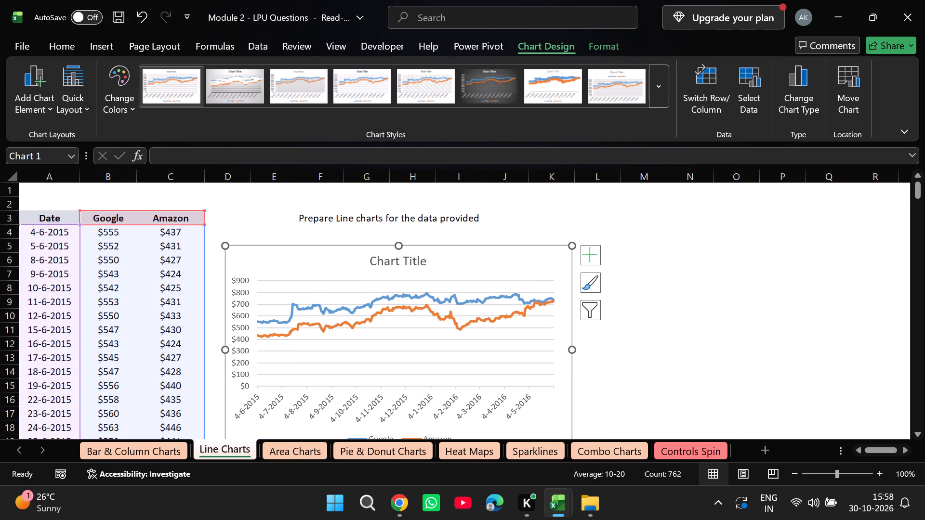
{"action": "left_click", "coordinate": [680, 306]}
Save the read-only Module 2 workbook as a new Excel workbook named easm.
{"action": "key", "text": "ctrl+s"}
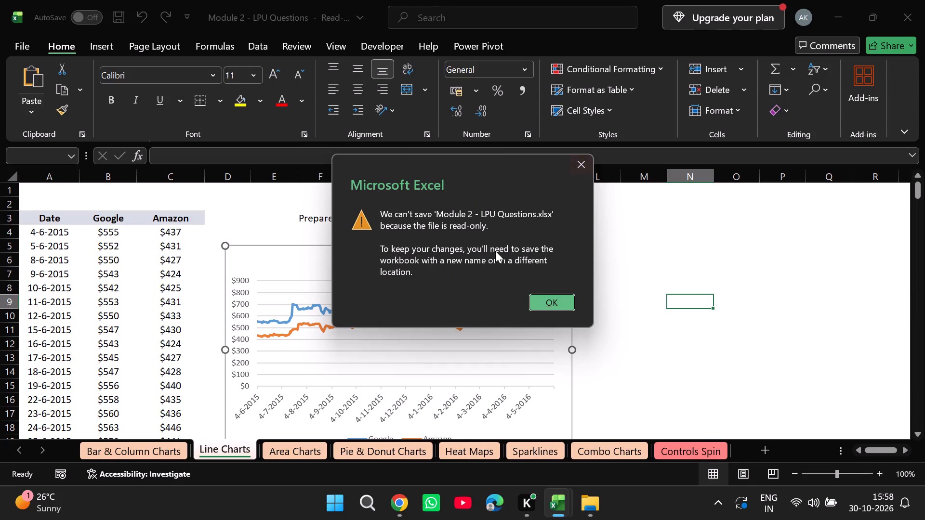
{"action": "left_click", "coordinate": [550, 302]}
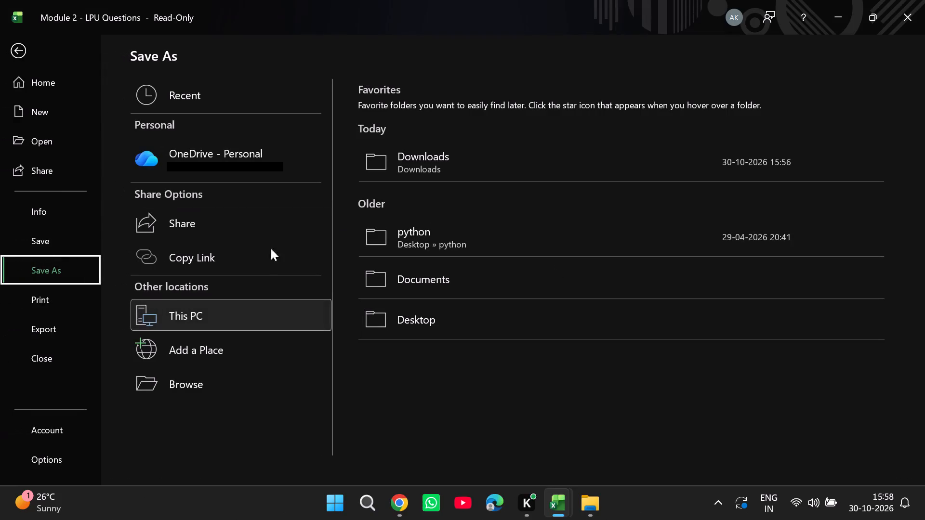
{"action": "left_click", "coordinate": [438, 319]}
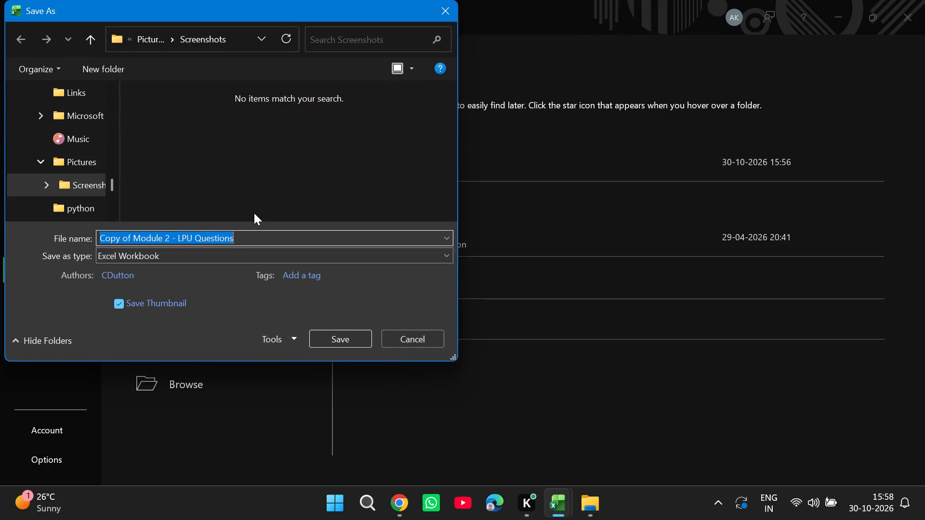
{"action": "key", "text": "BackSpace"}
{"action": "type", "text": "easm"}
{"action": "key", "text": "space"}
{"action": "key", "text": "Return"}
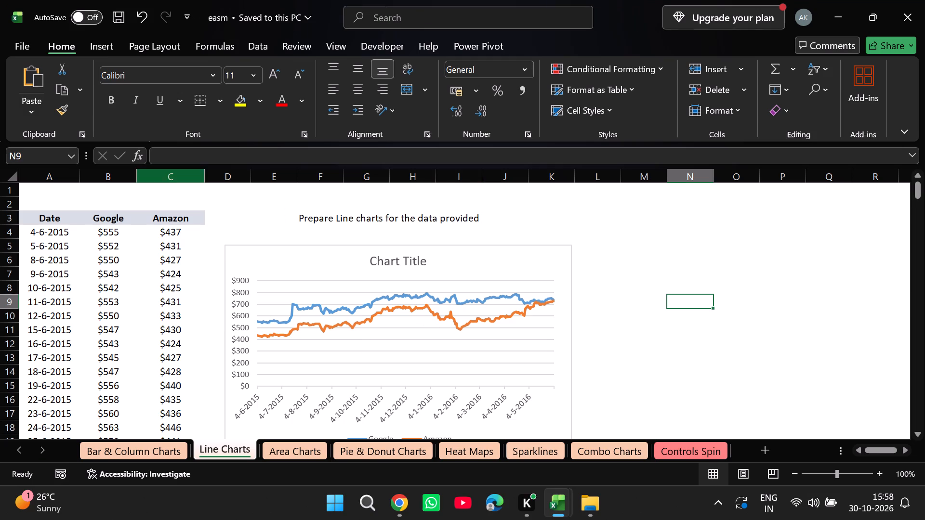
Return to the Bar & Column Charts sheet and save the easm workbook.
{"action": "left_click", "coordinate": [119, 455]}
{"action": "left_click", "coordinate": [502, 279]}
{"action": "key", "text": "ctrl+s"}
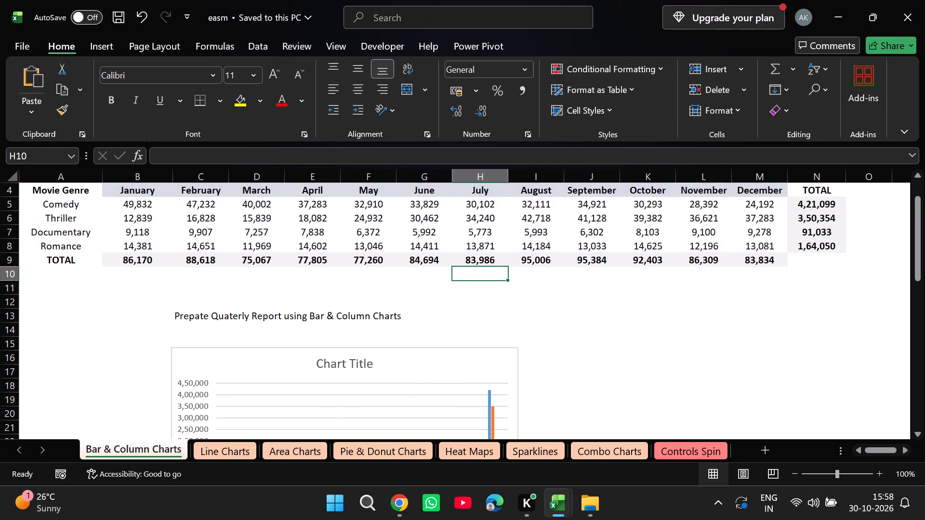
On the Area Charts sheet, insert an area chart of the 2015 Ticket Sales table A3:N9, with months along the horizontal axis.
{"action": "left_click", "coordinate": [280, 454]}
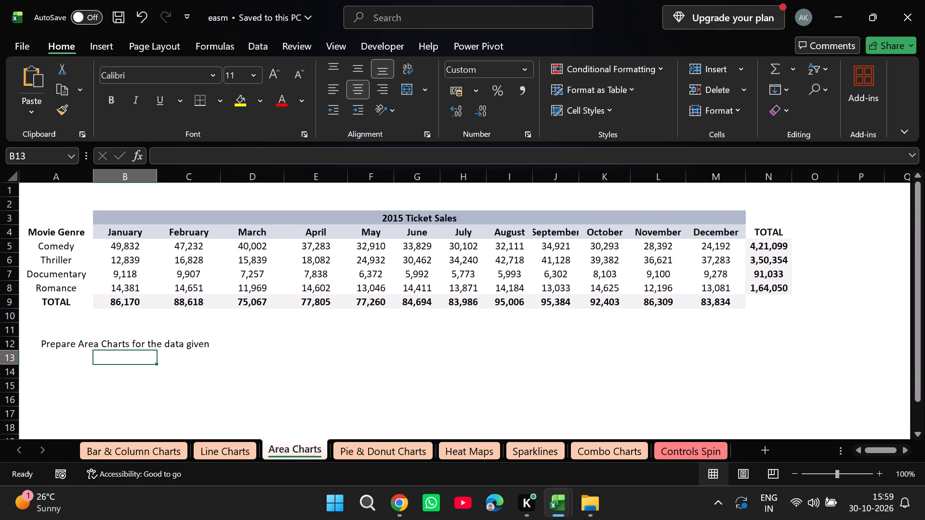
{"action": "left_click_drag", "start_coordinate": [37, 216], "coordinate": [768, 307]}
{"action": "double_click", "coordinate": [108, 42]}
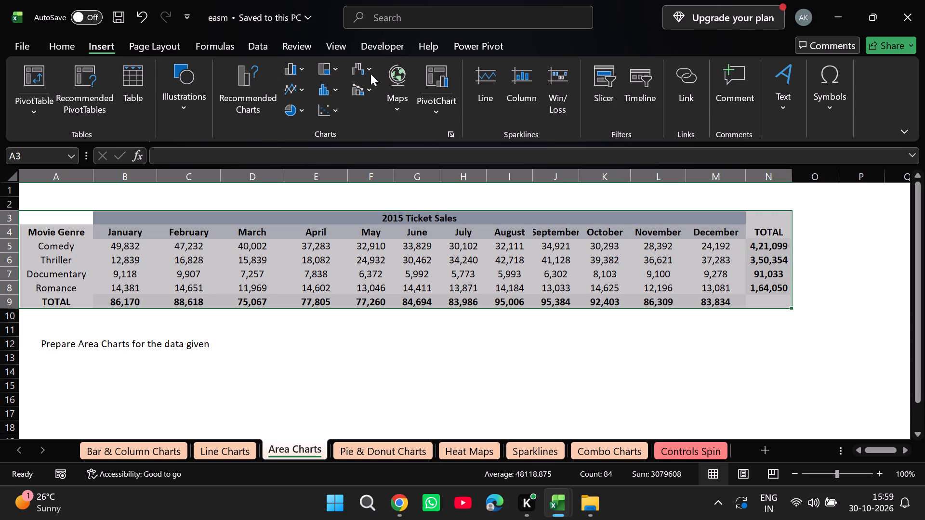
{"action": "left_click", "coordinate": [251, 89]}
{"action": "left_click", "coordinate": [351, 58]}
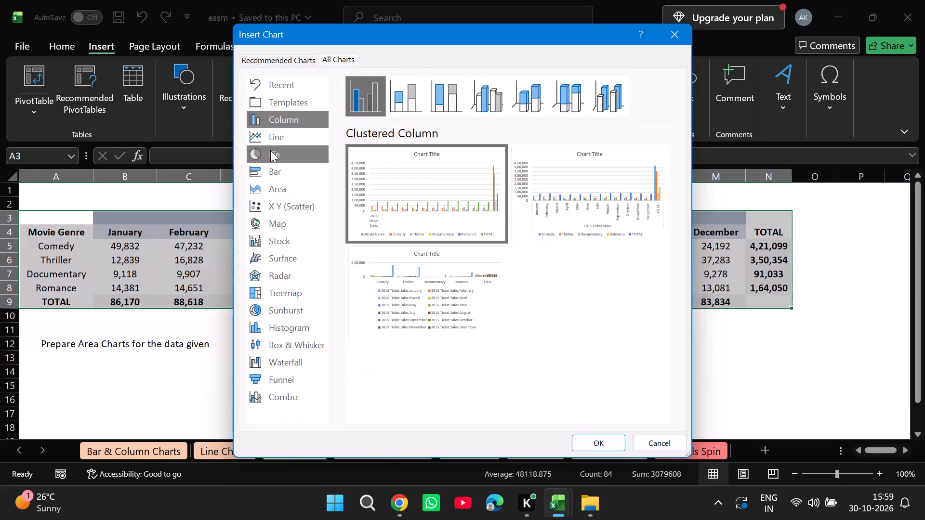
{"action": "left_click", "coordinate": [285, 185]}
{"action": "left_click", "coordinate": [429, 195]}
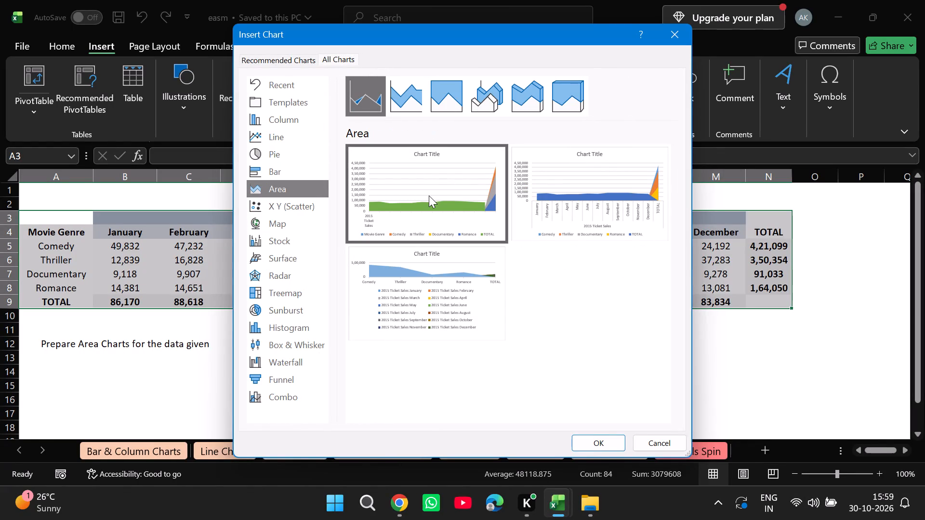
{"action": "left_click", "coordinate": [580, 220]}
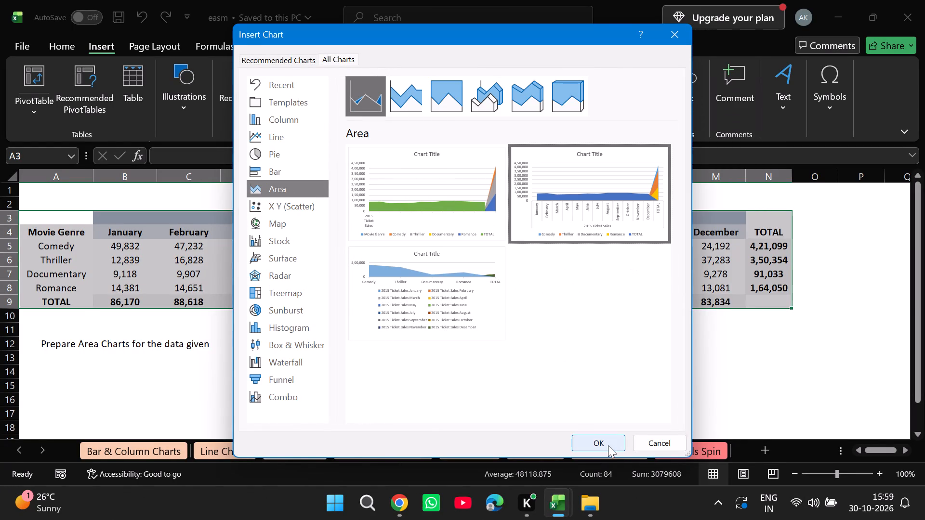
{"action": "left_click", "coordinate": [608, 445]}
Move the area chart below the instruction to prepare area charts and save the workbook.
{"action": "left_click_drag", "start_coordinate": [413, 222], "coordinate": [222, 389]}
{"action": "key", "text": "ctrl+s"}
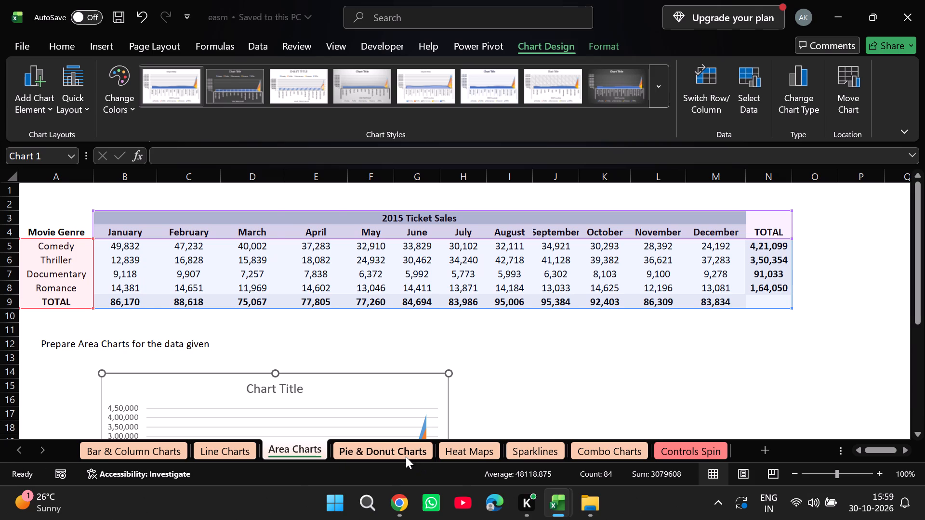
On the Pie & Donut Charts sheet, insert a standard pie chart of the category table A3:F7.
{"action": "left_click", "coordinate": [406, 456]}
{"action": "left_click_drag", "start_coordinate": [35, 211], "coordinate": [50, 214]}
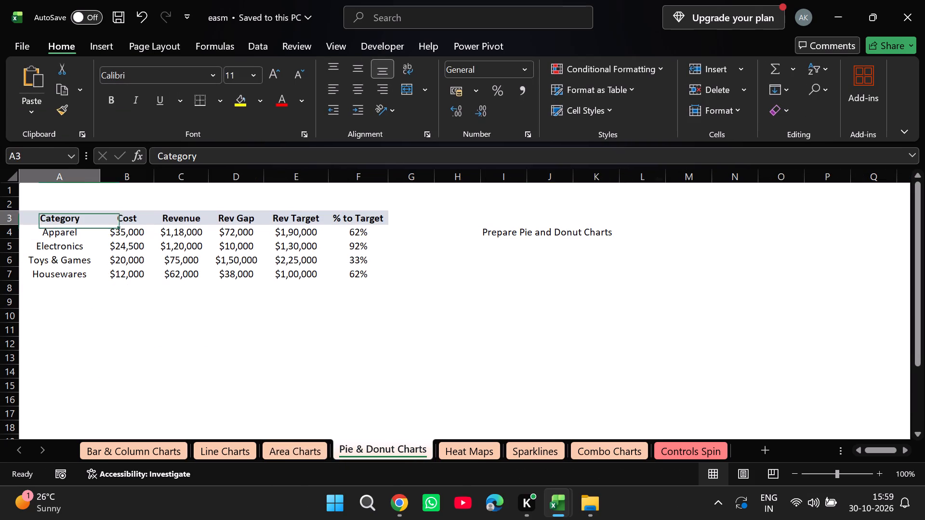
{"action": "left_click_drag", "start_coordinate": [50, 214], "coordinate": [367, 277]}
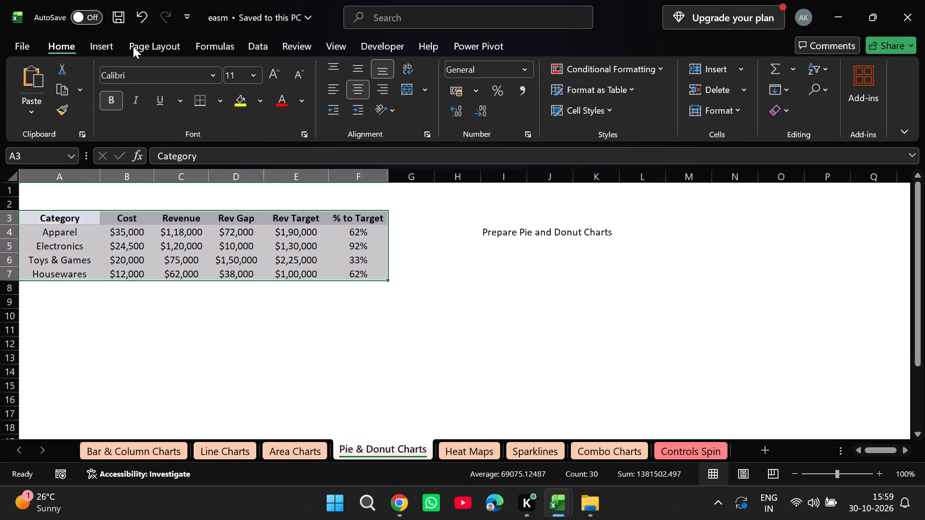
{"action": "left_click", "coordinate": [96, 47]}
{"action": "left_click", "coordinate": [273, 98]}
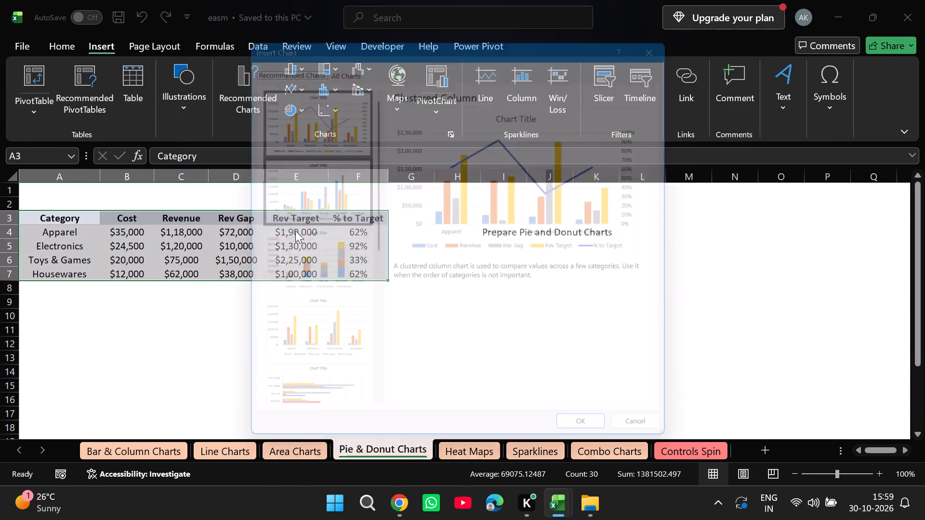
{"action": "left_click", "coordinate": [335, 66]}
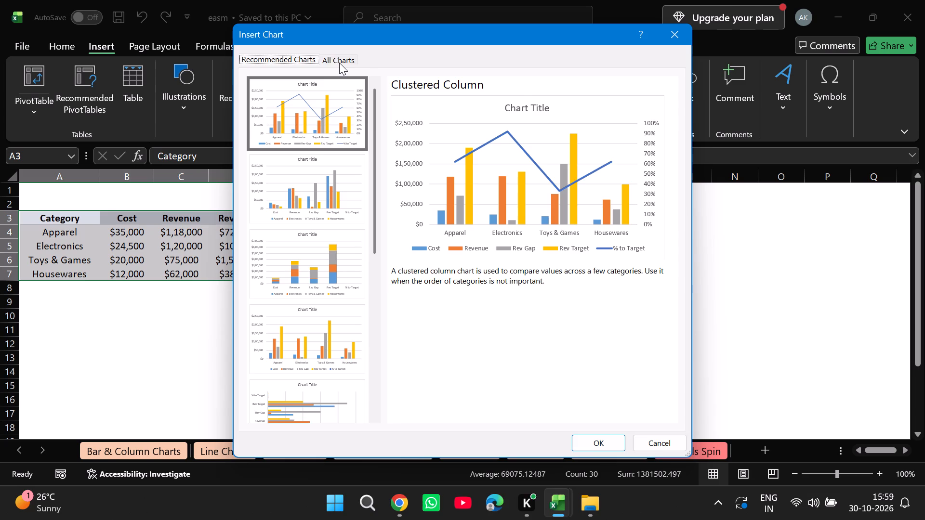
{"action": "left_click", "coordinate": [339, 63]}
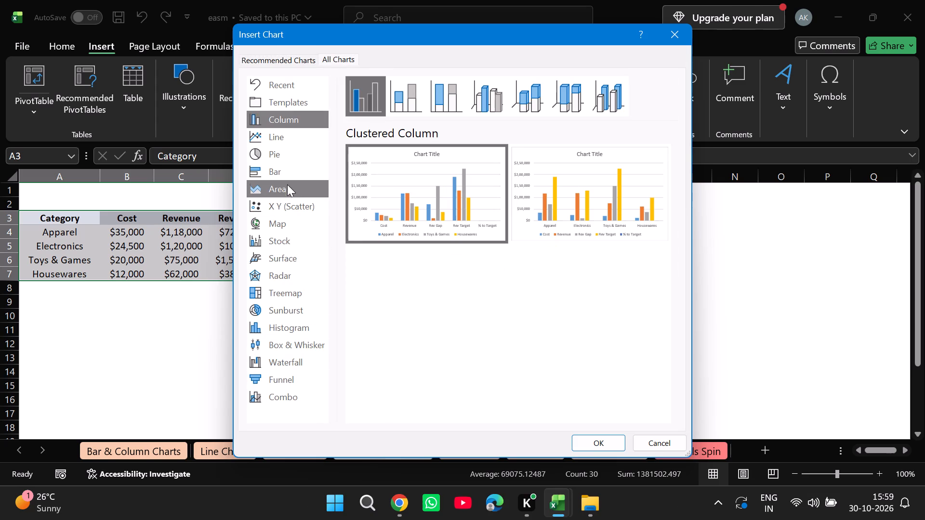
{"action": "left_click", "coordinate": [285, 154]}
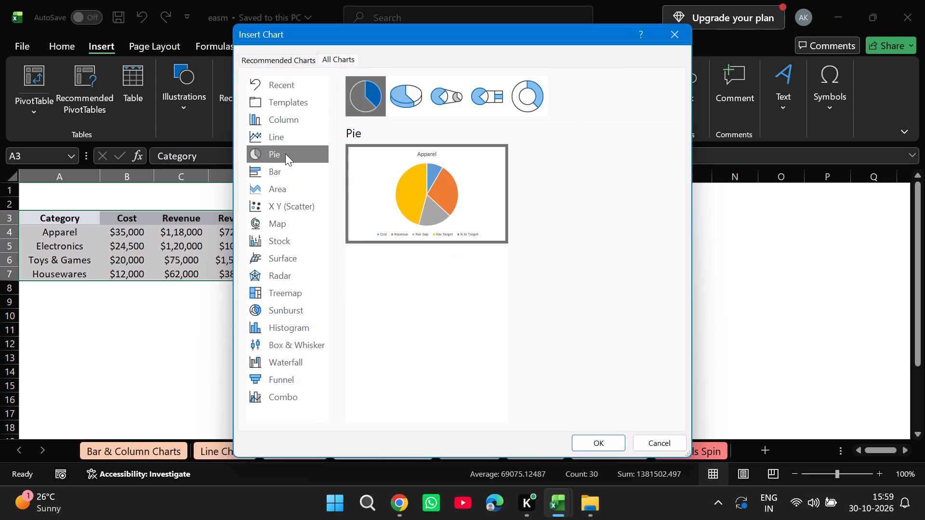
{"action": "left_click", "coordinate": [413, 199]}
{"action": "left_click", "coordinate": [582, 445]}
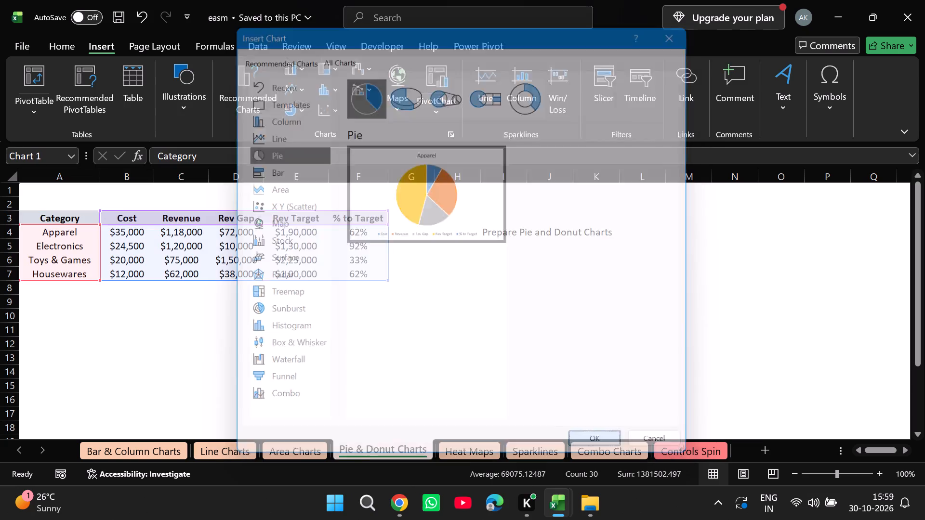
Move the pie chart below the category table and save the workbook.
{"action": "left_click", "coordinate": [404, 228]}
{"action": "left_click_drag", "start_coordinate": [404, 228], "coordinate": [343, 326]}
{"action": "left_click_drag", "start_coordinate": [395, 212], "coordinate": [274, 313]}
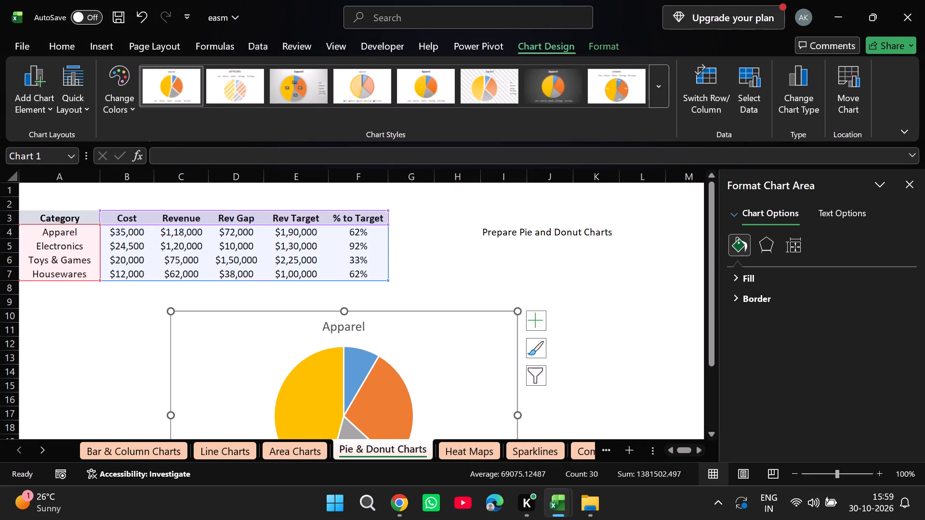
{"action": "left_click", "coordinate": [594, 283]}
{"action": "key", "text": "ctrl+s"}
On the Heat Maps sheet, select the whole average high temperature table B2:N13.
{"action": "left_click", "coordinate": [466, 456]}
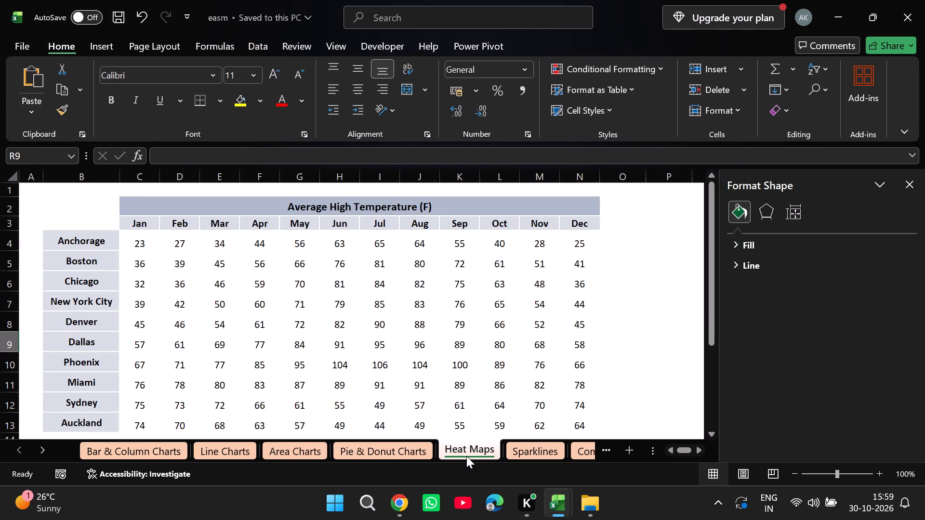
{"action": "left_click", "coordinate": [55, 201]}
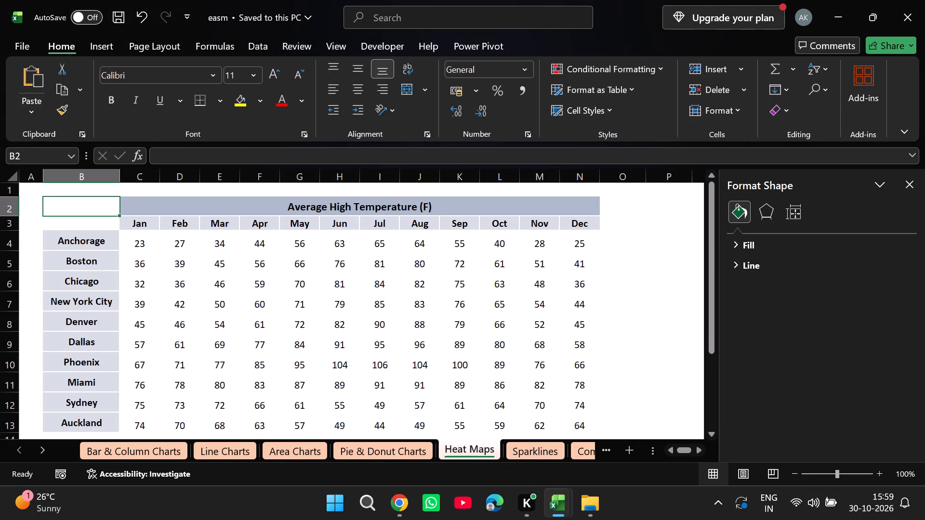
{"action": "left_click_drag", "start_coordinate": [55, 201], "coordinate": [437, 327]}
{"action": "left_click", "coordinate": [95, 55]}
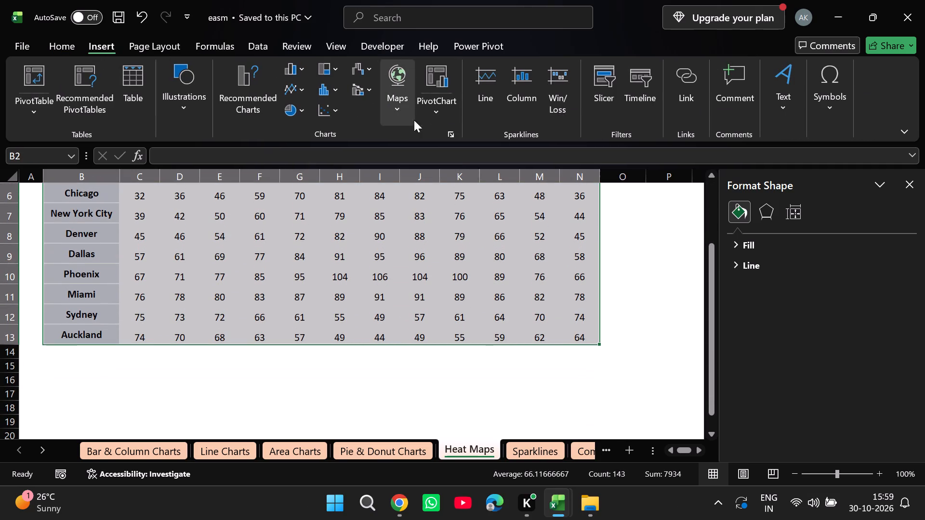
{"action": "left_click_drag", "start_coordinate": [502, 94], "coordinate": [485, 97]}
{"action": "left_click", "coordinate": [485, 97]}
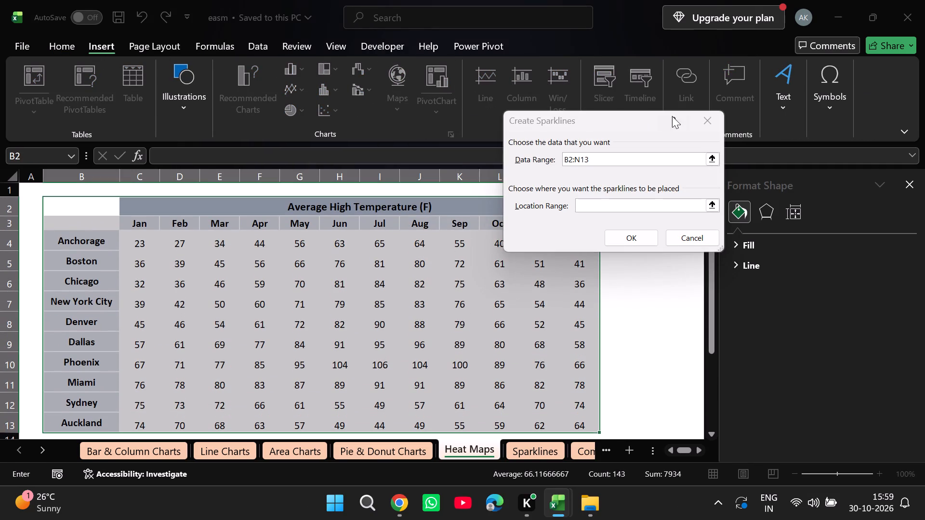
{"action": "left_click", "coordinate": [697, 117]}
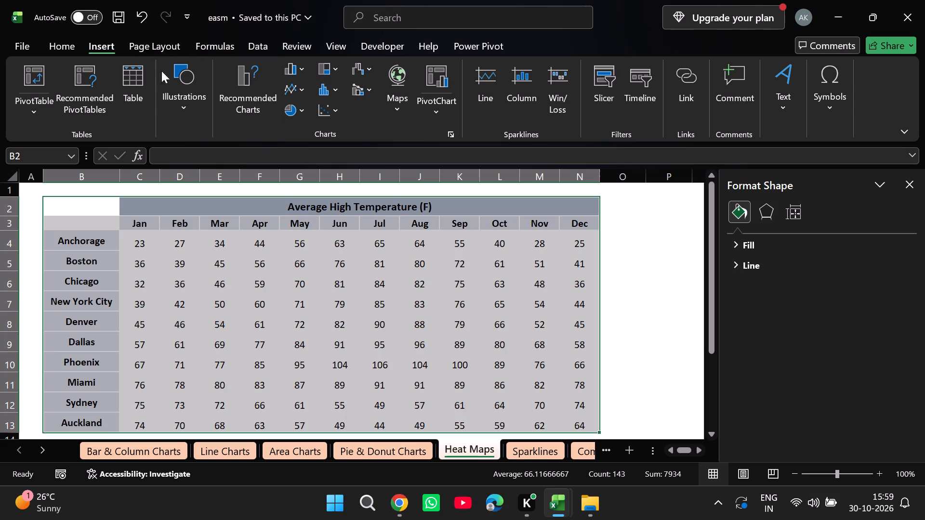
Apply the Green-Yellow-Red color scale to the selected average high temperature table and save the workbook.
{"action": "left_click", "coordinate": [149, 55]}
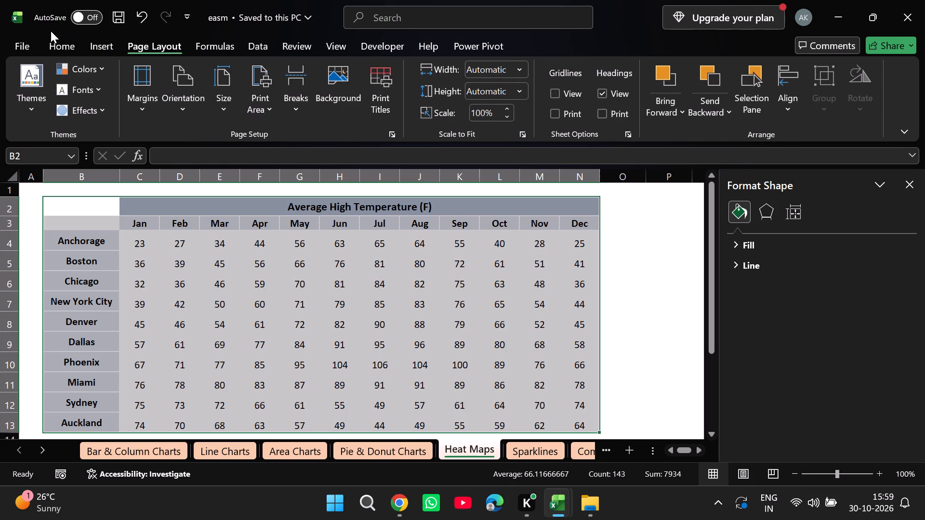
{"action": "left_click", "coordinate": [61, 44]}
{"action": "left_click", "coordinate": [638, 70]}
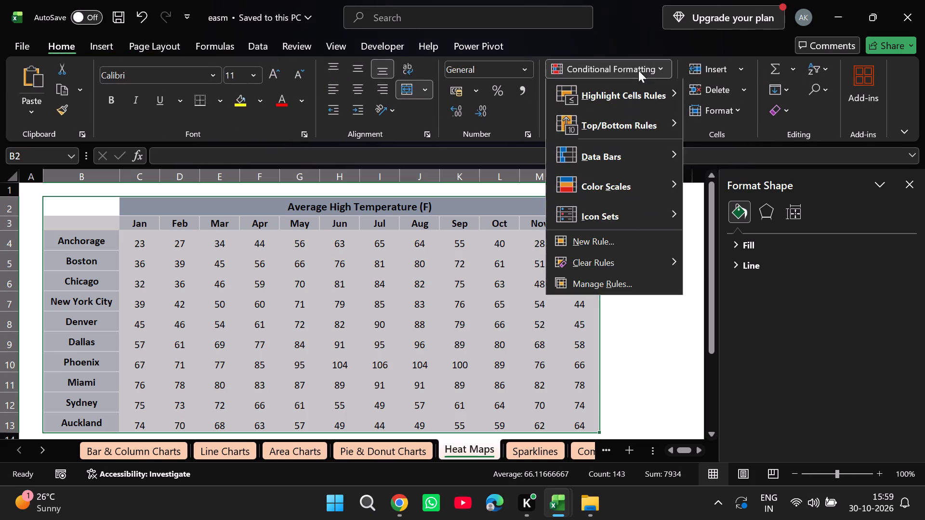
{"action": "left_click", "coordinate": [609, 189]}
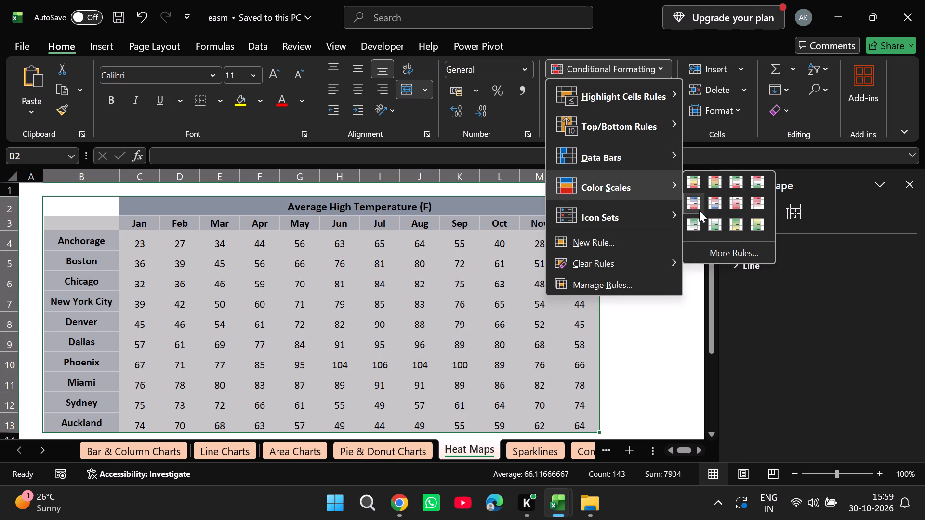
{"action": "left_click", "coordinate": [691, 185]}
{"action": "left_click", "coordinate": [657, 312]}
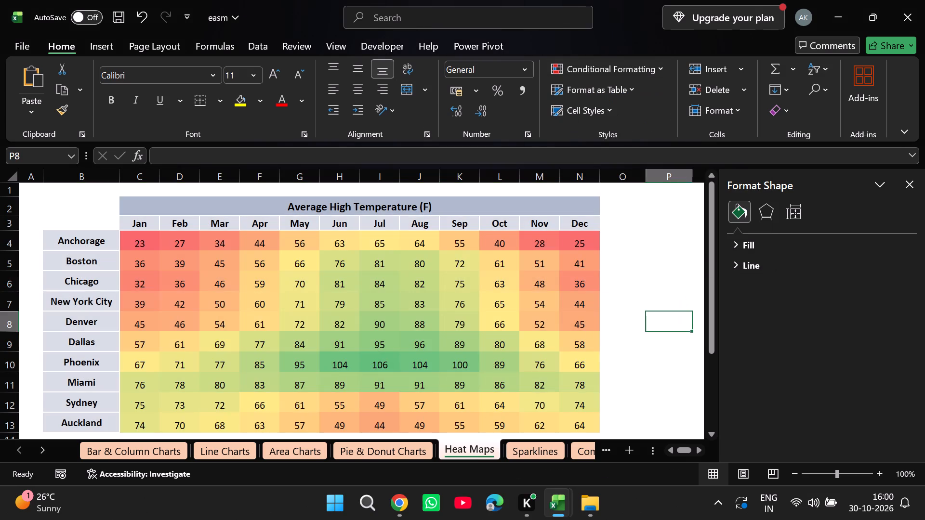
{"action": "key", "text": "ctrl+s"}
Switch to the Sparklines sheet and close the Format Shape pane.
{"action": "left_click", "coordinate": [522, 448]}
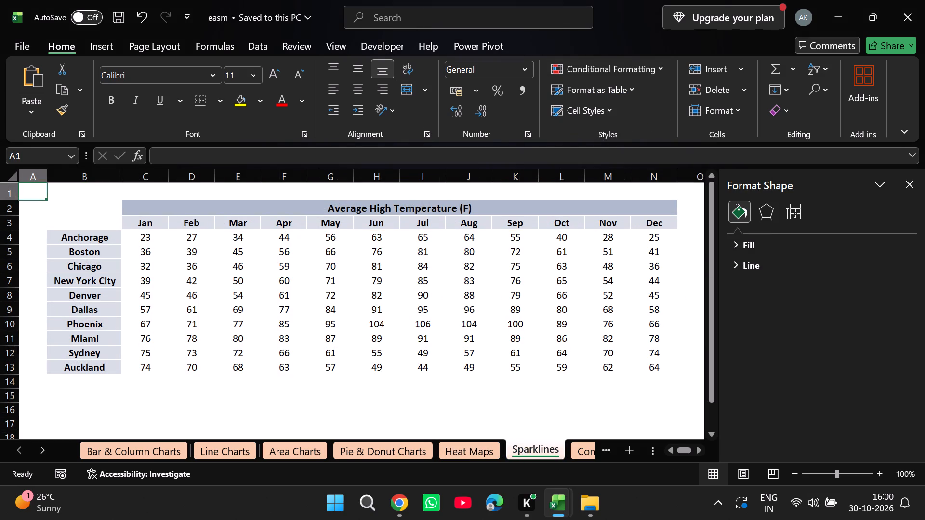
{"action": "left_click", "coordinate": [908, 184]}
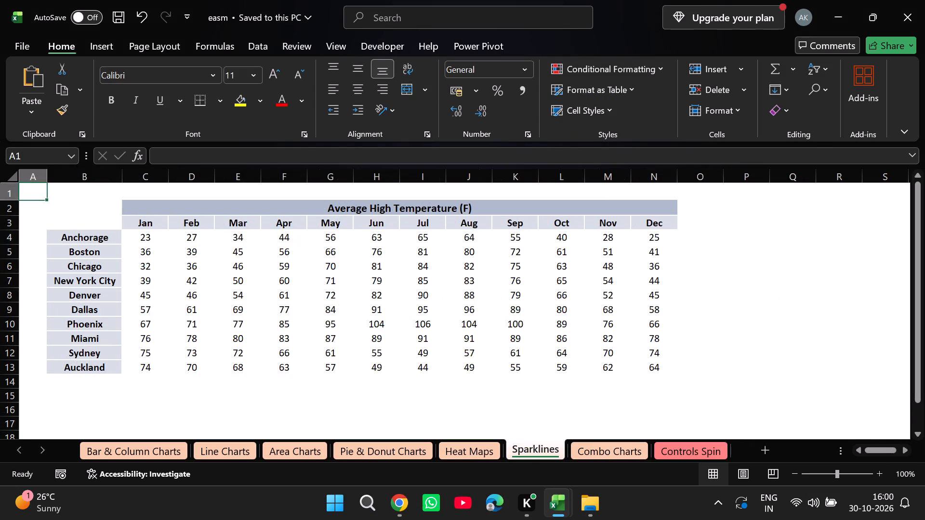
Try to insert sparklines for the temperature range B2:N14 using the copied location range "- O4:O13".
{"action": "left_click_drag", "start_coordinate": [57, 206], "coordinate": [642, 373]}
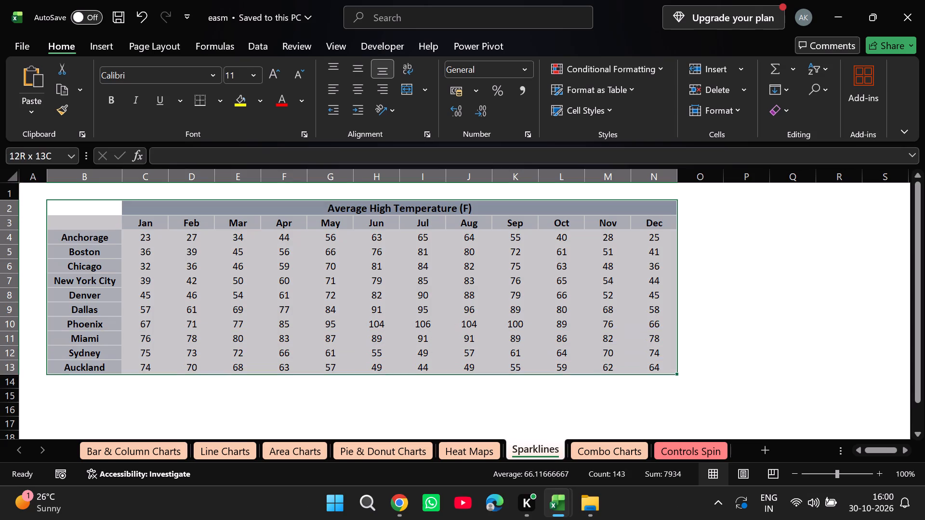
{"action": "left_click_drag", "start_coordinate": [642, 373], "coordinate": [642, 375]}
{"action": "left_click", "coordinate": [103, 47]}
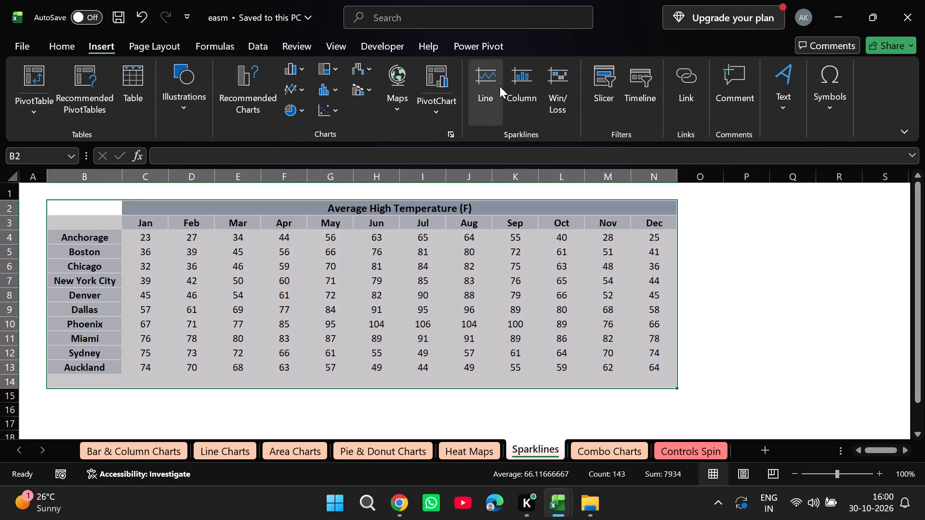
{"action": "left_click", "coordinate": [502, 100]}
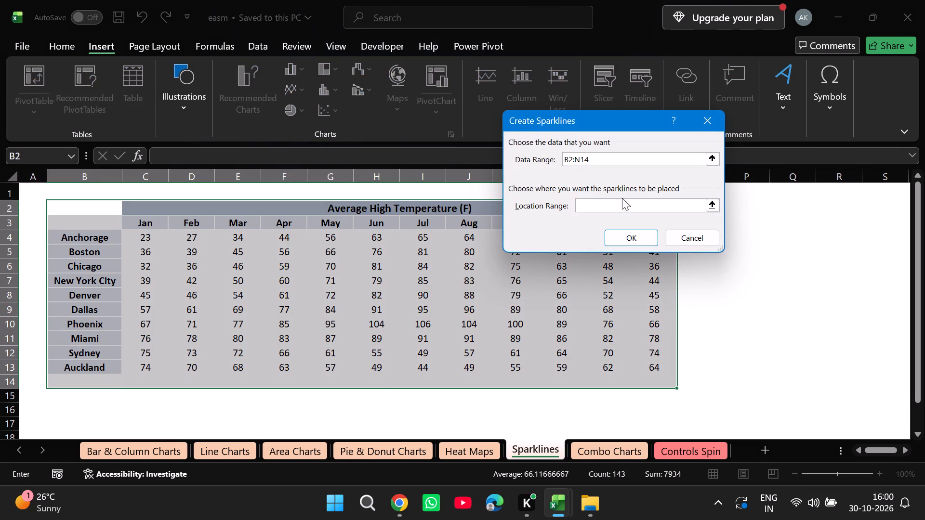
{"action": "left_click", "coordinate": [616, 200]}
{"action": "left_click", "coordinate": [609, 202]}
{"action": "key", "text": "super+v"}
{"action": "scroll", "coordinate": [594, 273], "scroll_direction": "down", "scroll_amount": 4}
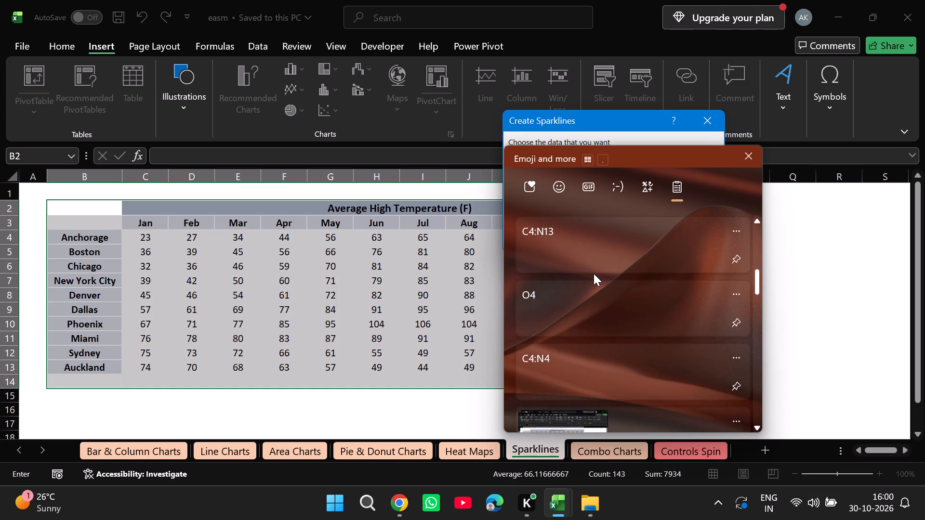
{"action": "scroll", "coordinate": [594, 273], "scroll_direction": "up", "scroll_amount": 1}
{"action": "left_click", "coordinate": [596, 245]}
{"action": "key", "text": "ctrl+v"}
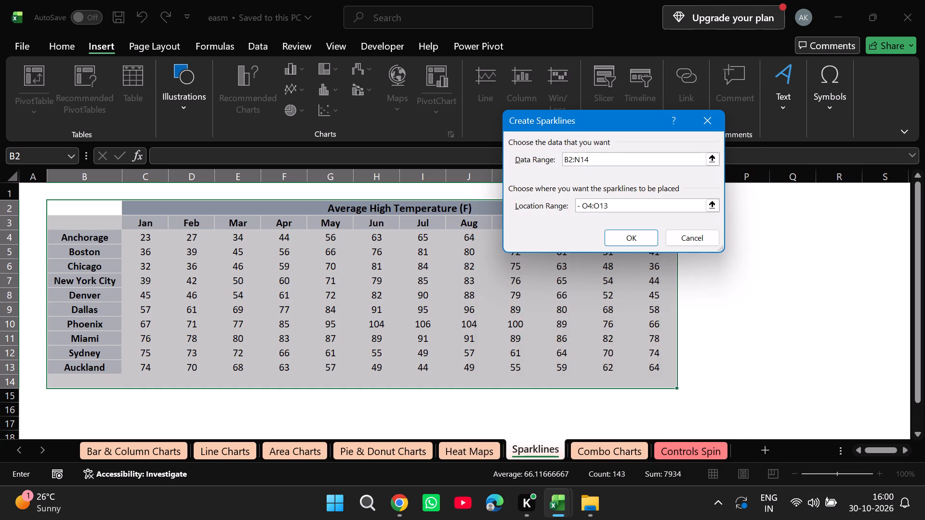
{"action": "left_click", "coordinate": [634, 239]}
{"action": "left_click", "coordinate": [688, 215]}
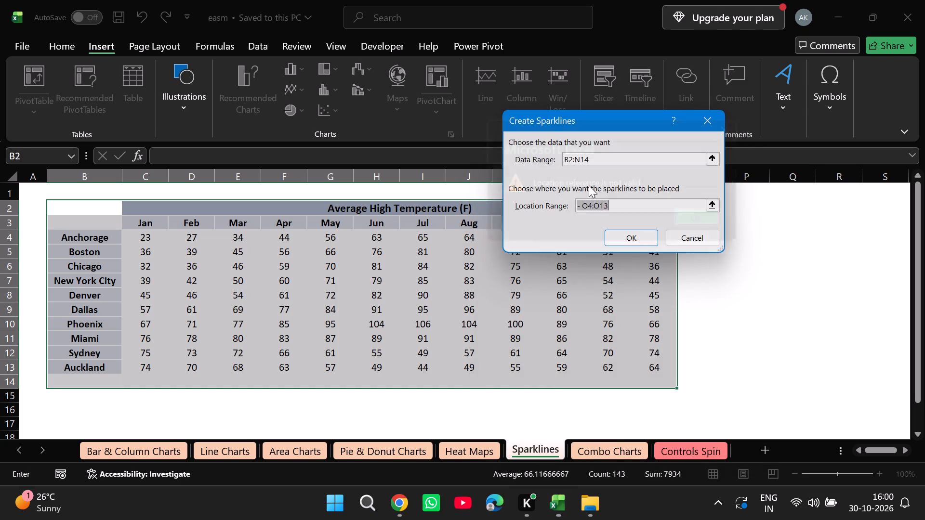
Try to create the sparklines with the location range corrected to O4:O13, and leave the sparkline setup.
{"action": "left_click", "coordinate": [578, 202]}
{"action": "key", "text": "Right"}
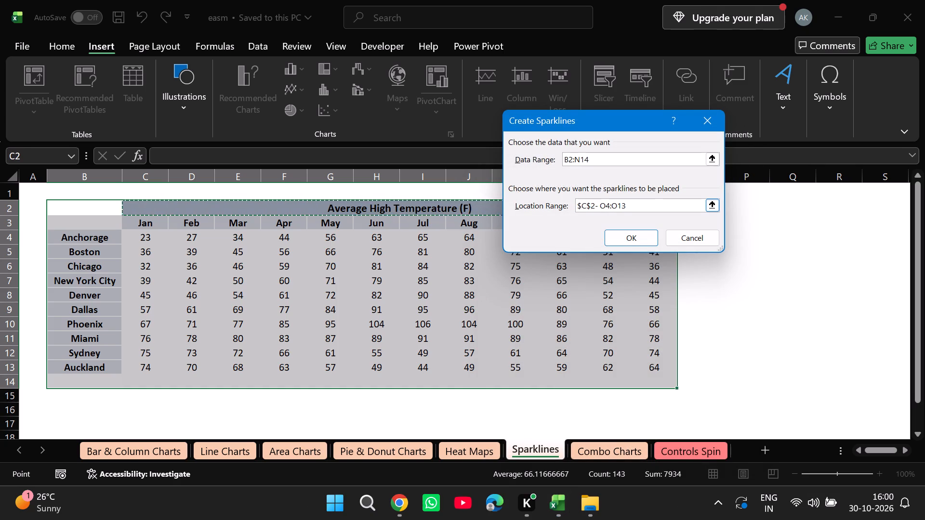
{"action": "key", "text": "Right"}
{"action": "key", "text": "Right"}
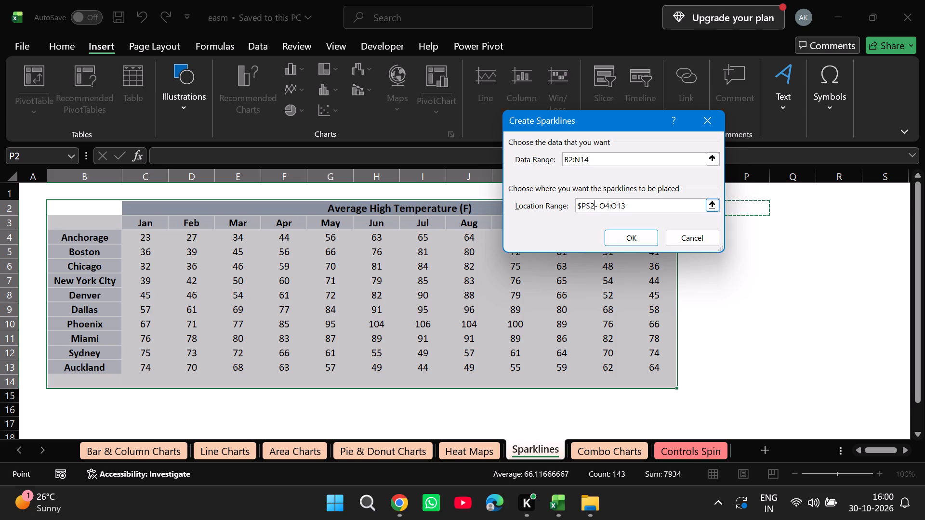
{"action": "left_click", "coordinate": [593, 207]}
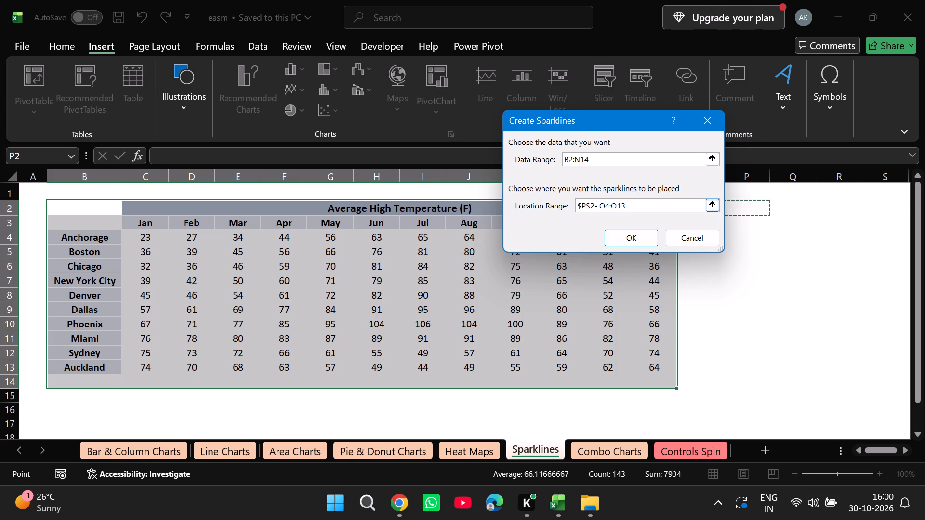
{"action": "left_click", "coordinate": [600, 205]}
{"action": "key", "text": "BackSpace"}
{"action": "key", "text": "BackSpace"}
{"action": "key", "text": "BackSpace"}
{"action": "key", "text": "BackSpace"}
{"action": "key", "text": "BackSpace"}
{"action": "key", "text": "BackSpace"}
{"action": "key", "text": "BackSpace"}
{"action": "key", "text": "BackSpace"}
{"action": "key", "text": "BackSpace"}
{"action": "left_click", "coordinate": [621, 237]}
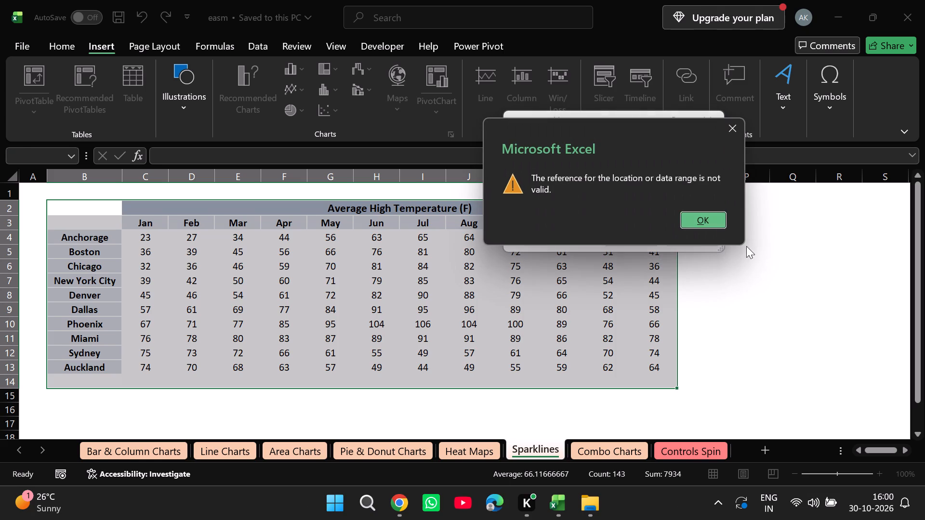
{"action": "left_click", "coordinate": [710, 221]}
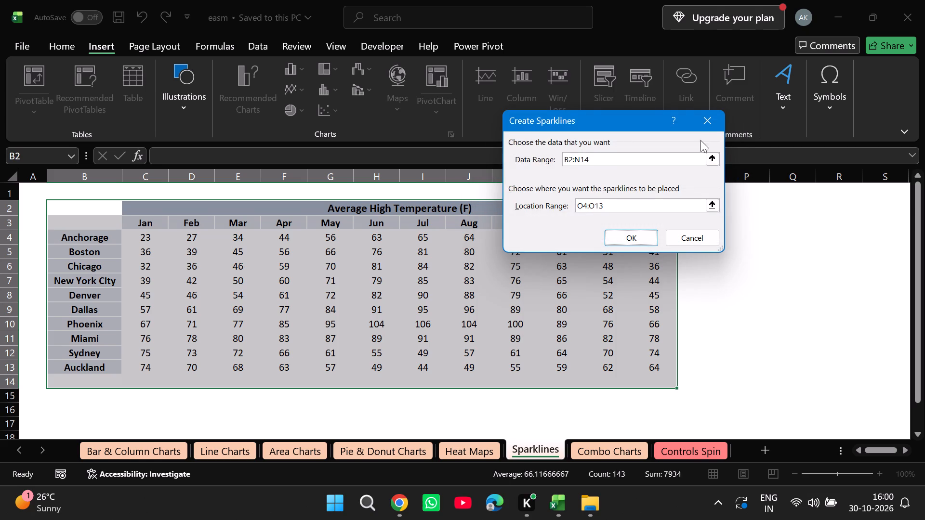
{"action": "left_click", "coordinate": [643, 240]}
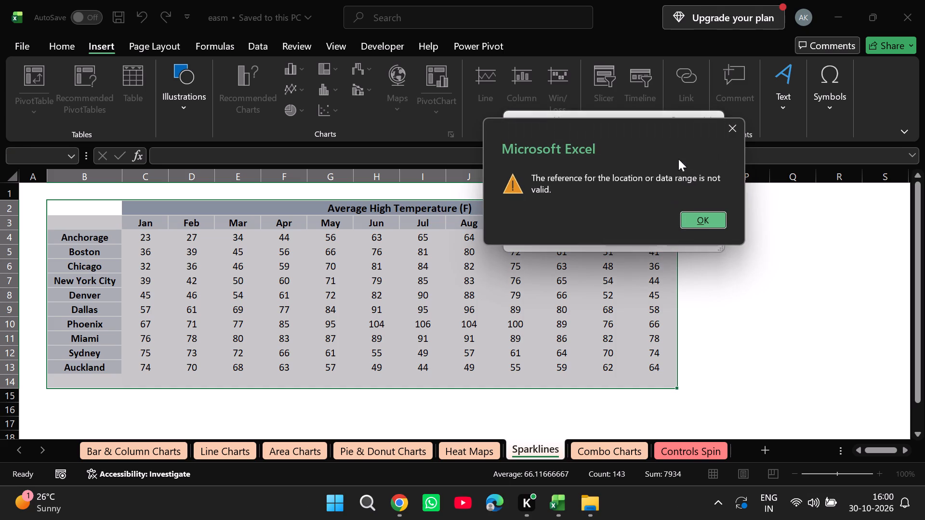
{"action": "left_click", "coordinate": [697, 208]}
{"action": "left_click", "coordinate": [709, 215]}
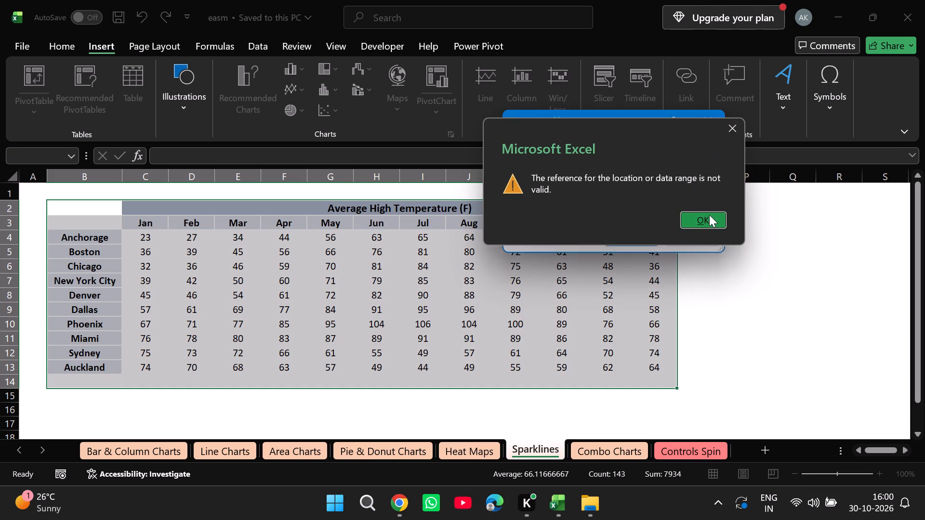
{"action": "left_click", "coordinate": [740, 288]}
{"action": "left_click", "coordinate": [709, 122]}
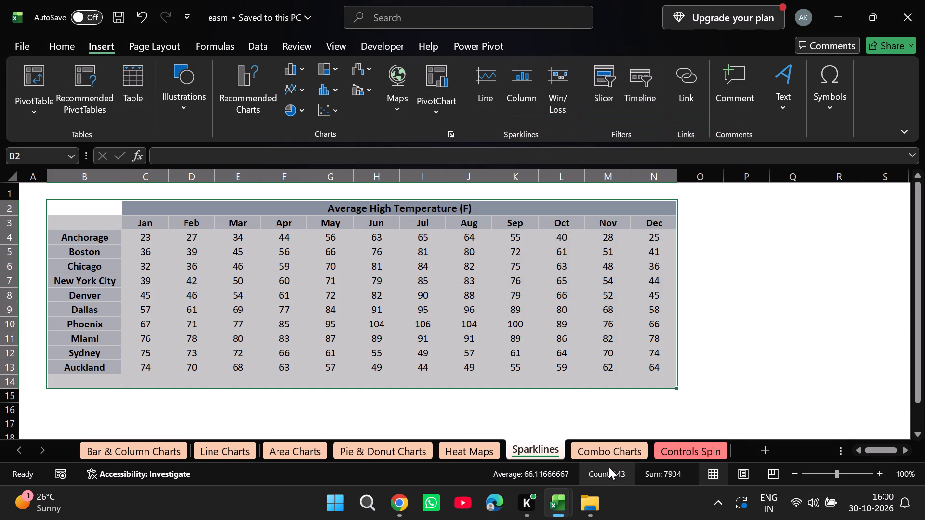
On the Combo Charts sheet, insert a Clustered Column - Line combo chart of the monthly table A3:H15.
{"action": "left_click", "coordinate": [614, 448]}
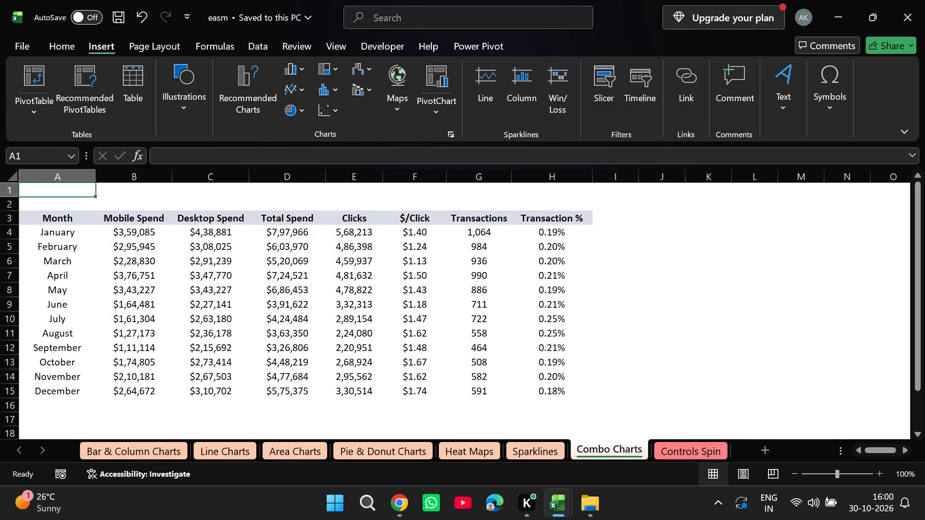
{"action": "left_click_drag", "start_coordinate": [34, 219], "coordinate": [573, 395]}
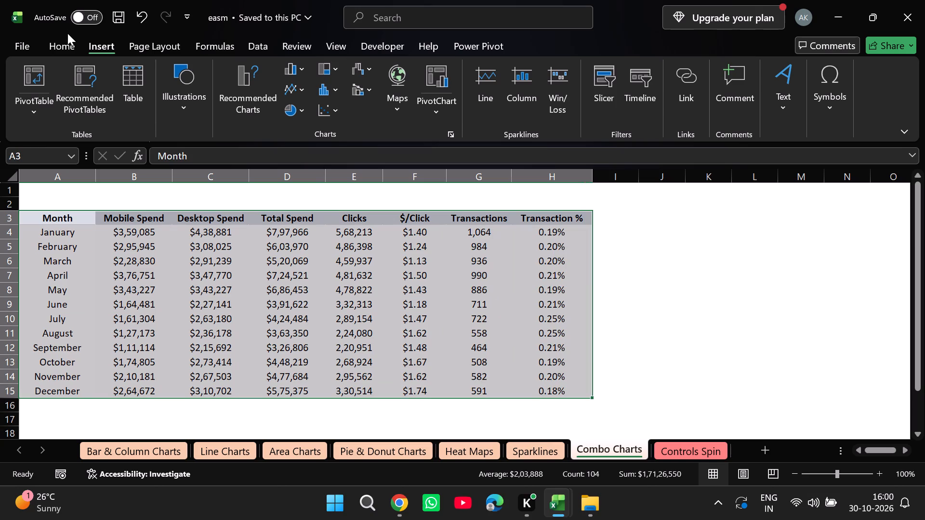
{"action": "left_click", "coordinate": [248, 101]}
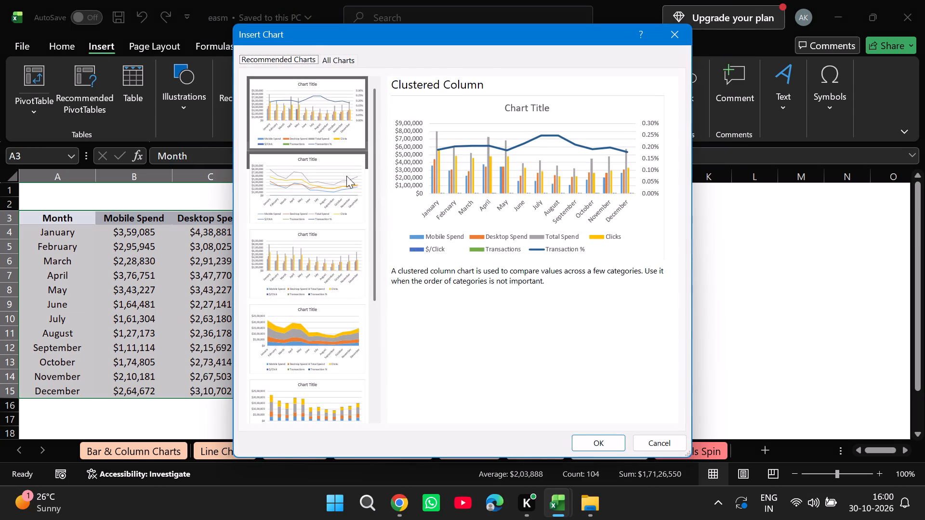
{"action": "left_click", "coordinate": [333, 55]}
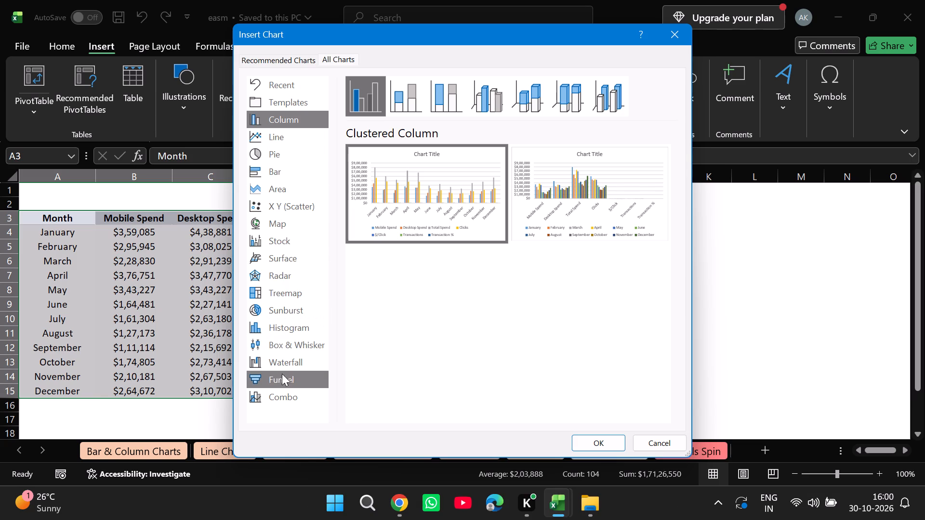
{"action": "left_click", "coordinate": [285, 396]}
{"action": "left_click", "coordinate": [431, 203]}
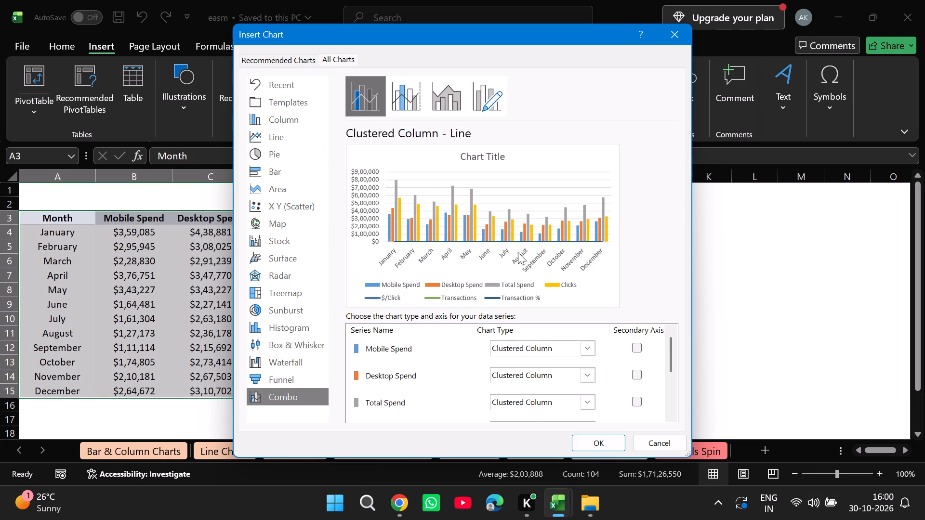
{"action": "left_click", "coordinate": [483, 251]}
{"action": "left_click", "coordinate": [593, 449]}
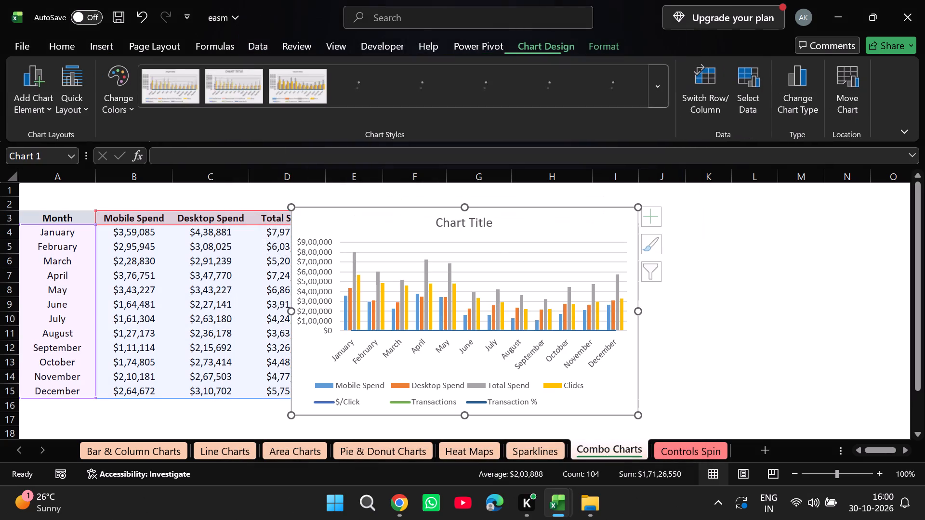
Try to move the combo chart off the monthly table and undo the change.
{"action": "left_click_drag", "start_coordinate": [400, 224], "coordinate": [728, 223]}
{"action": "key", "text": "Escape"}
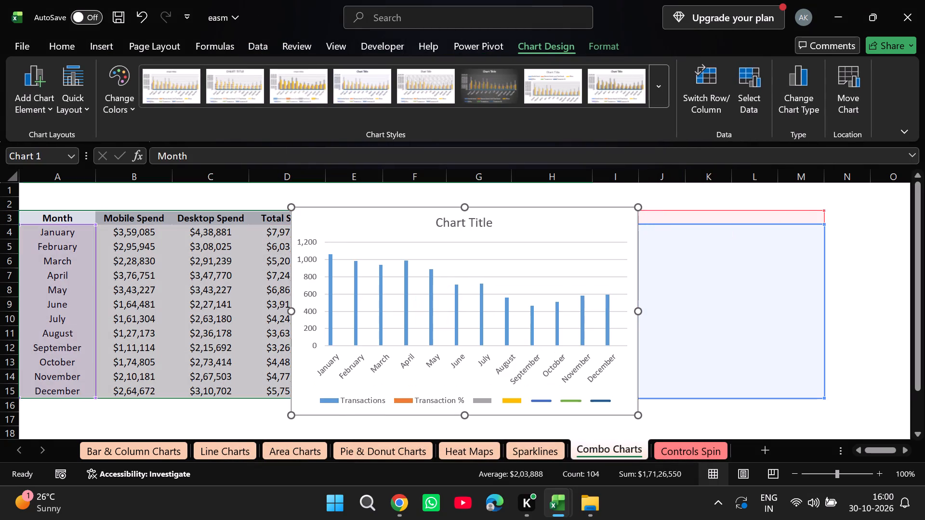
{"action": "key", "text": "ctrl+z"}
Move the combo chart toward the right side of the monthly table and save the workbook.
{"action": "left_click_drag", "start_coordinate": [363, 219], "coordinate": [609, 224]}
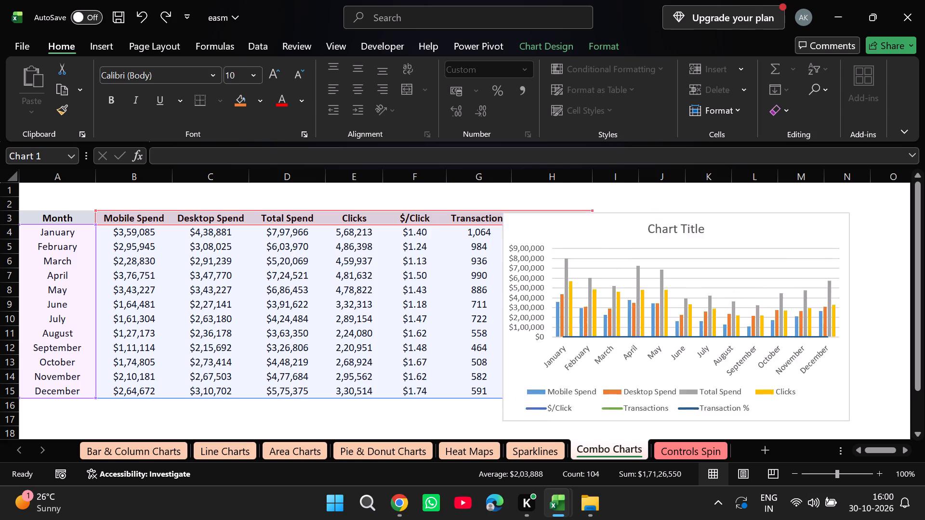
{"action": "left_click_drag", "start_coordinate": [609, 224], "coordinate": [685, 213]}
{"action": "key", "text": "ctrl+s"}
Switch to the Controls Spin sheet, save the workbook and close it.
{"action": "left_click", "coordinate": [672, 447]}
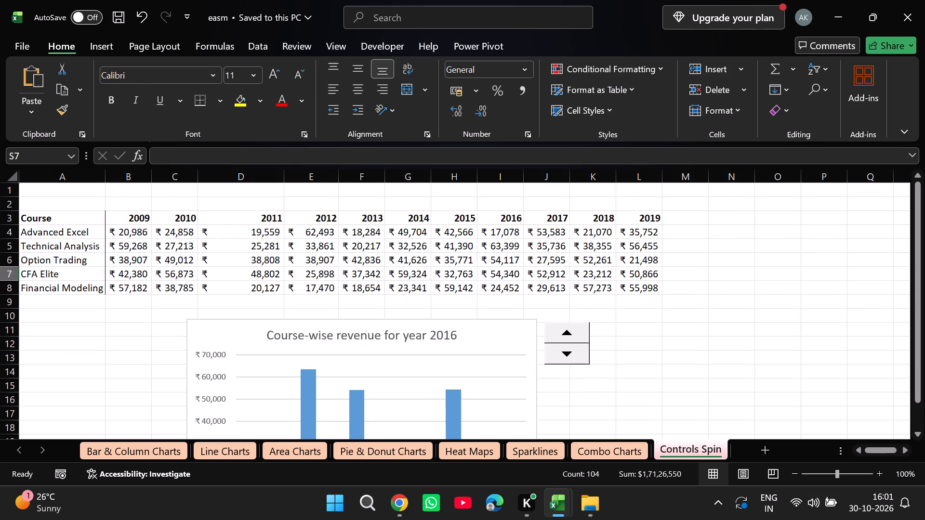
{"action": "key", "text": "ctrl+s"}
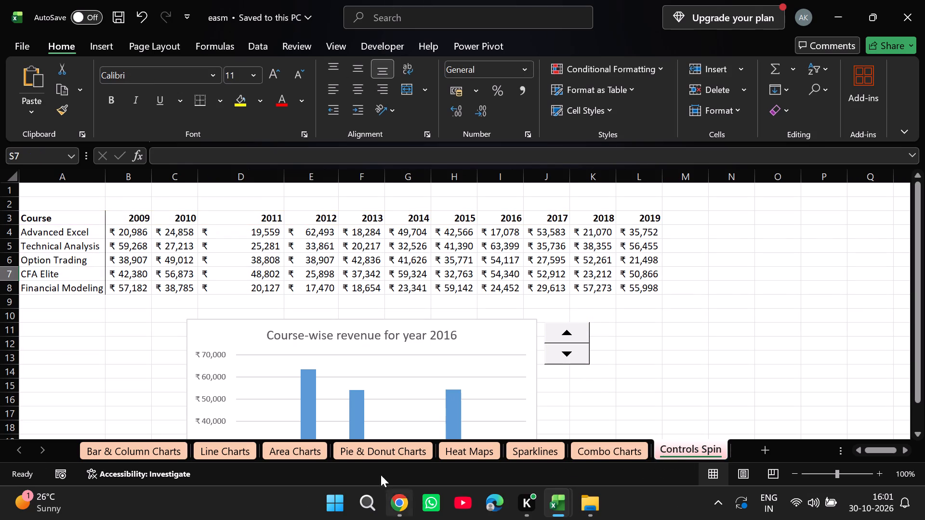
{"action": "left_click", "coordinate": [899, 10]}
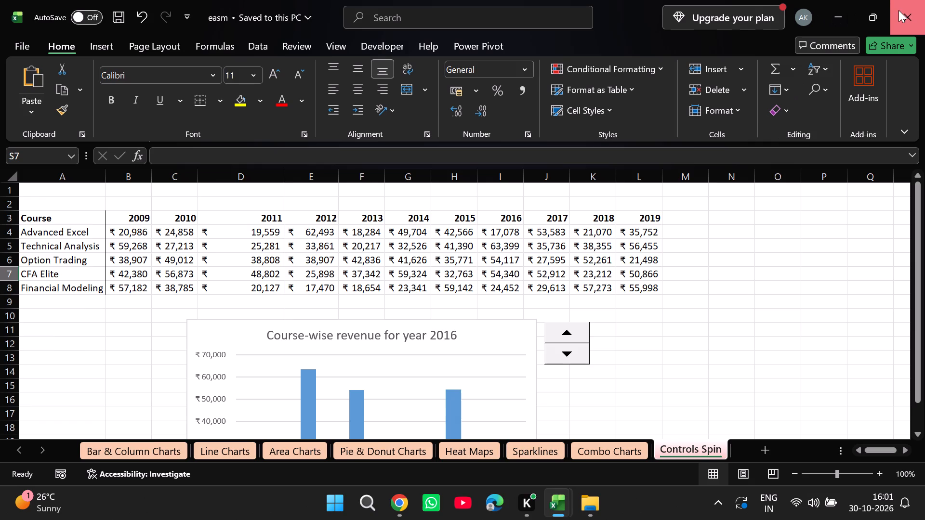
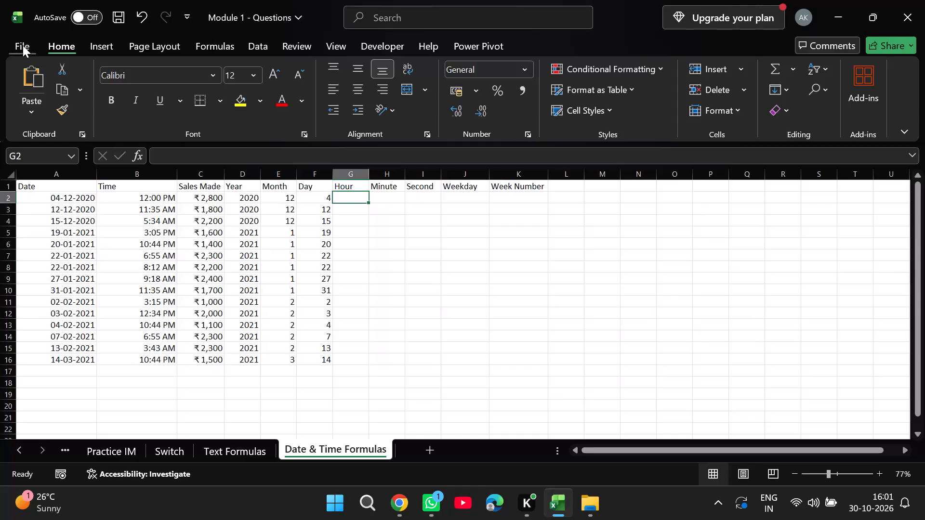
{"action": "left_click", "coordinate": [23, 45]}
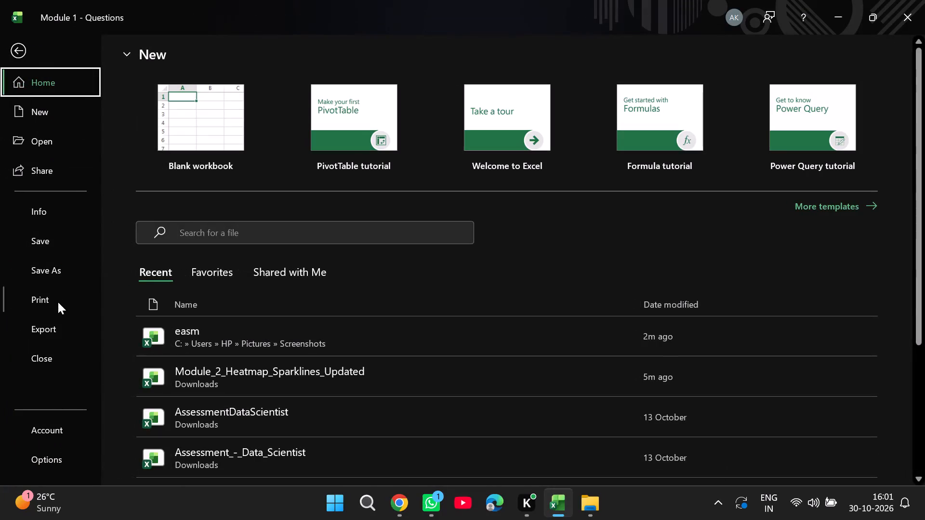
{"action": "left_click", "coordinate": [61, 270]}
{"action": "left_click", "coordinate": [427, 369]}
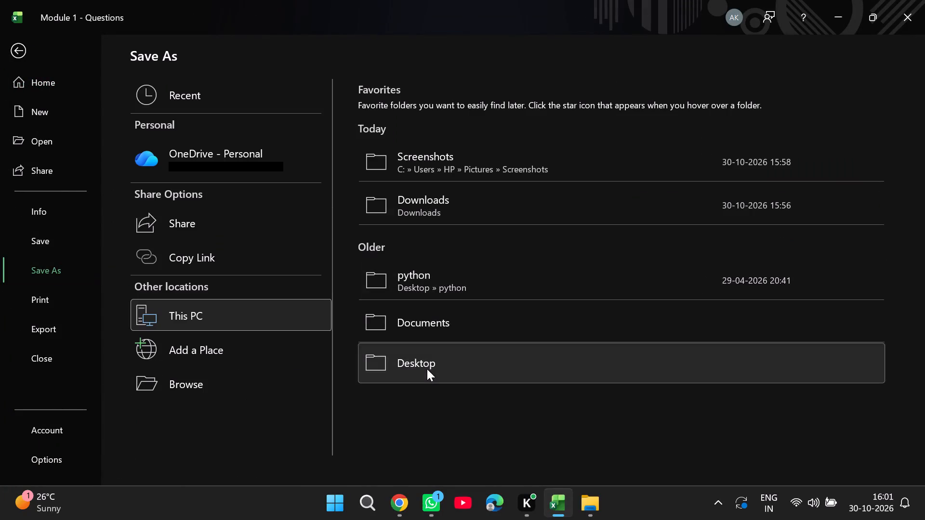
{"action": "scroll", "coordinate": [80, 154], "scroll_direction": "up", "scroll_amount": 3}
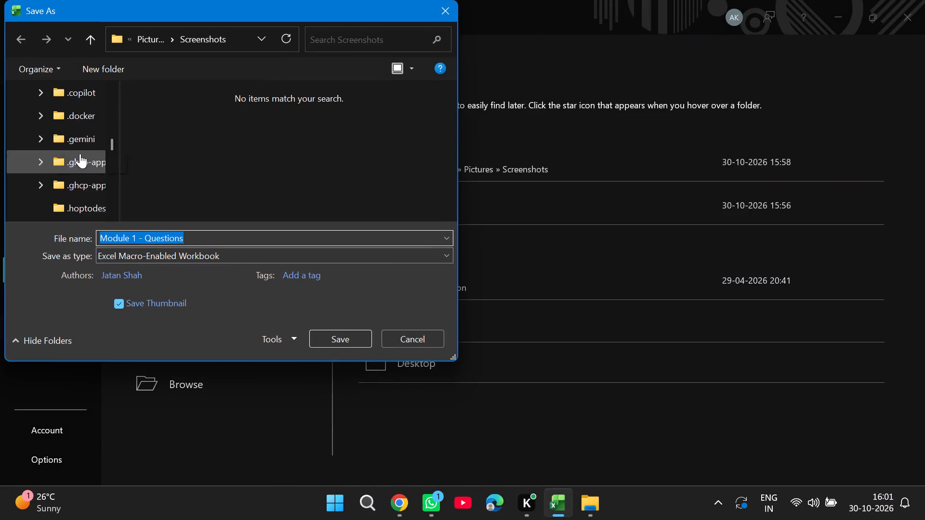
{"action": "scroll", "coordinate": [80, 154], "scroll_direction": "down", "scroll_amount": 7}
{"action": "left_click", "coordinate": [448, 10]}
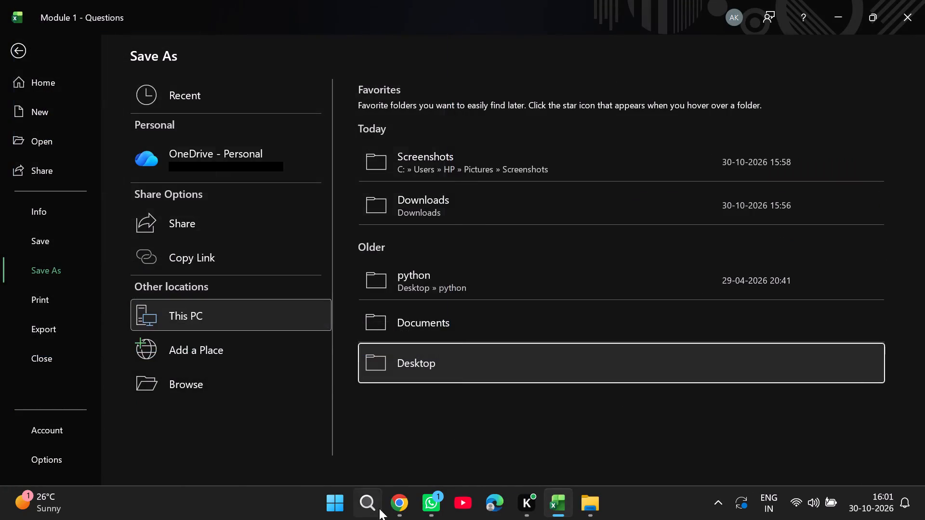
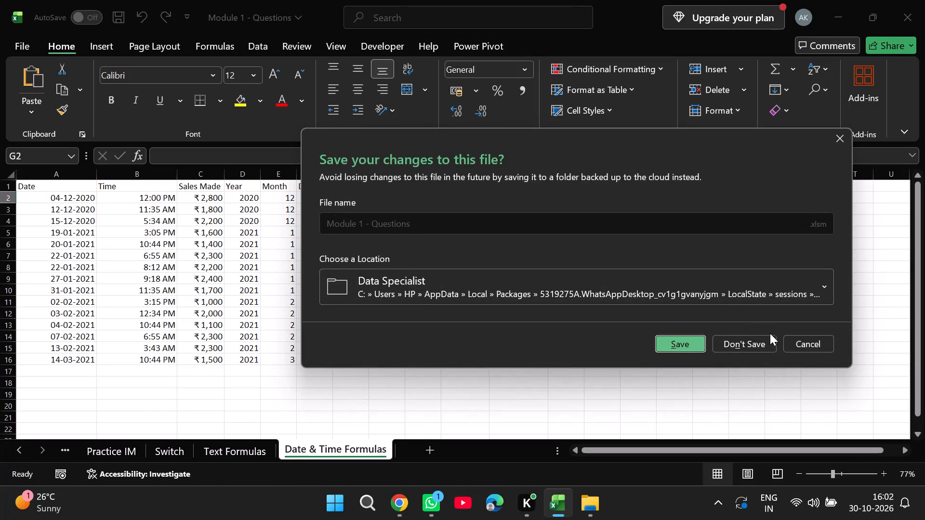
Dismiss the save prompt and fill the Hour column from G2 with =HOUR(B2:B16).
{"action": "left_click", "coordinate": [799, 337]}
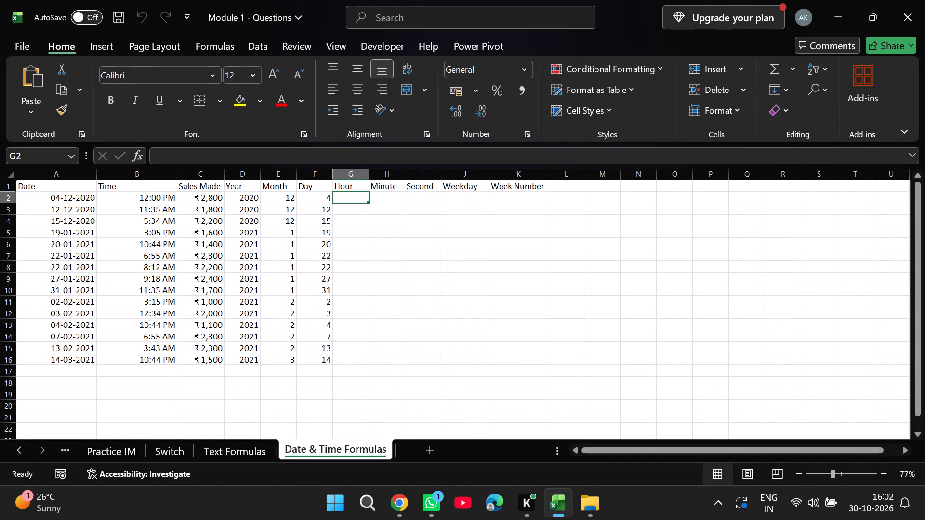
{"action": "left_click", "coordinate": [354, 197]}
{"action": "type", "text": "=hour"}
{"action": "key", "text": "shift+parenleft"}
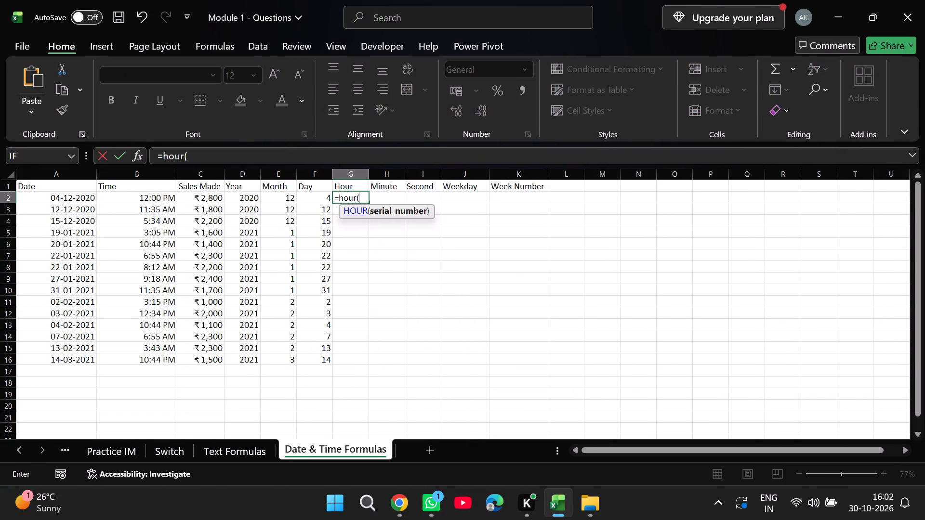
{"action": "left_click_drag", "start_coordinate": [132, 200], "coordinate": [149, 353]}
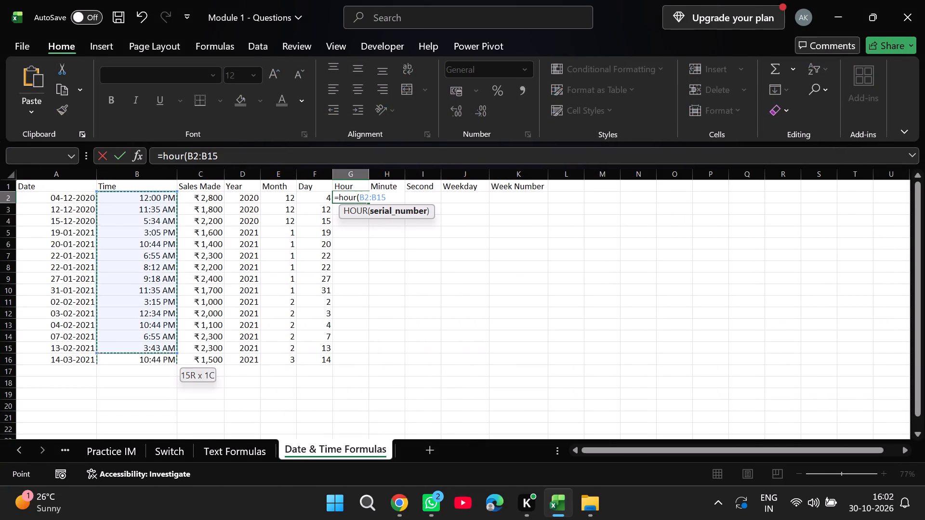
{"action": "left_click_drag", "start_coordinate": [149, 353], "coordinate": [149, 357]}
{"action": "key", "text": "shift+parenright"}
{"action": "key", "text": "Return"}
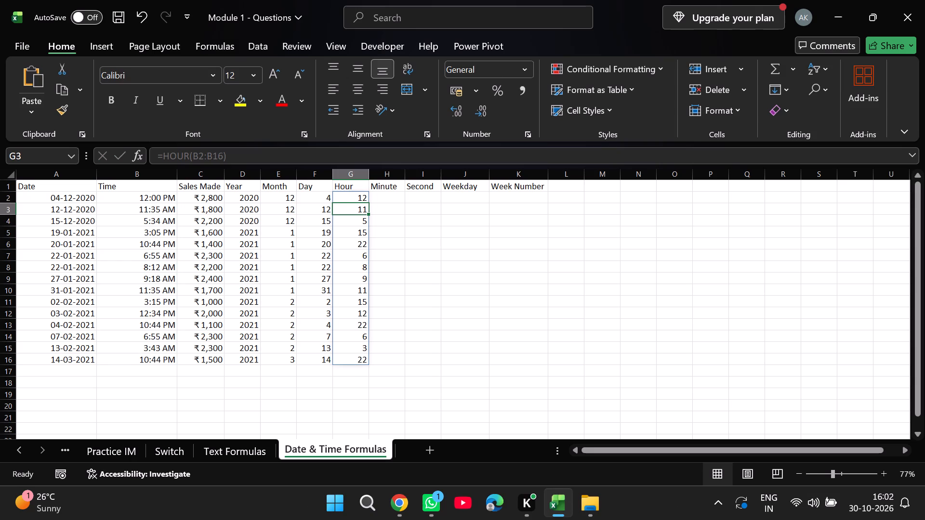
Fill the Minute column from H2 with =MINUTE(B2:B16), based on the Time values.
{"action": "left_click", "coordinate": [387, 201]}
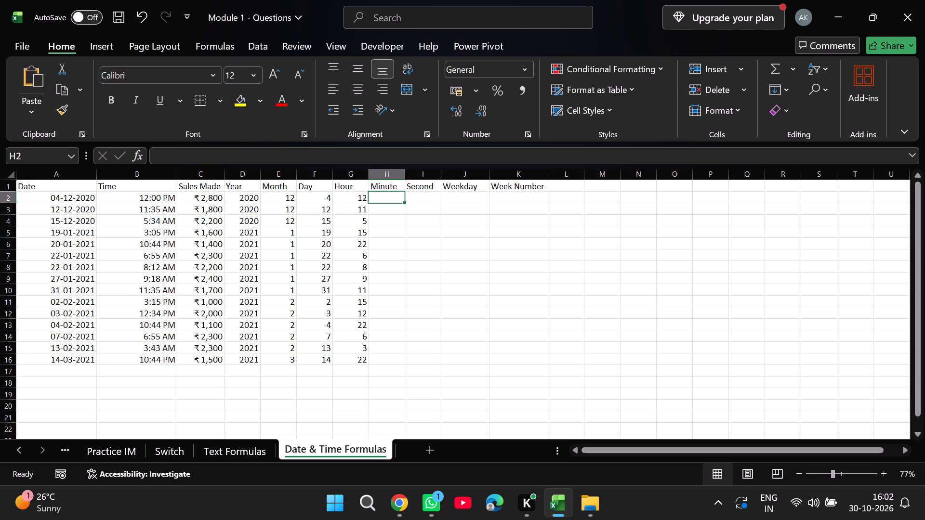
{"action": "type", "text": "=min"}
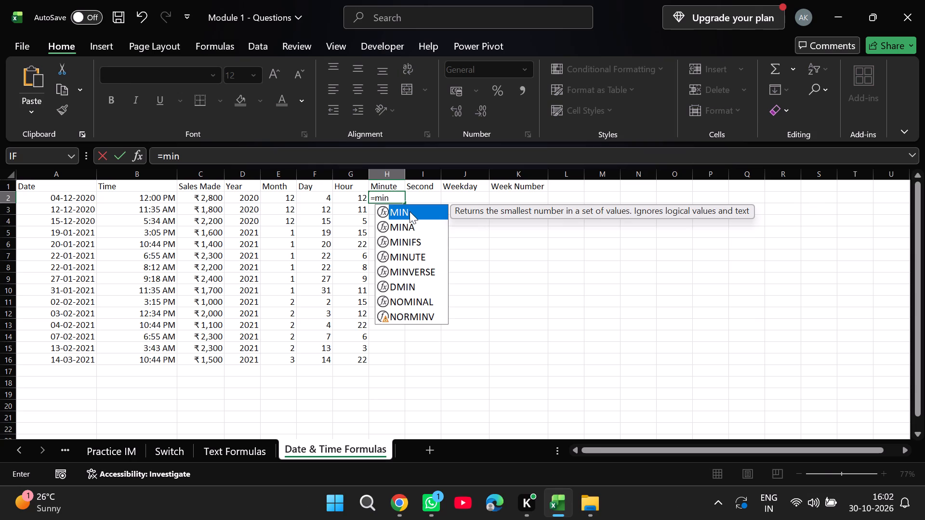
{"action": "type", "text": "ute"}
{"action": "key", "text": "shift+parenleft"}
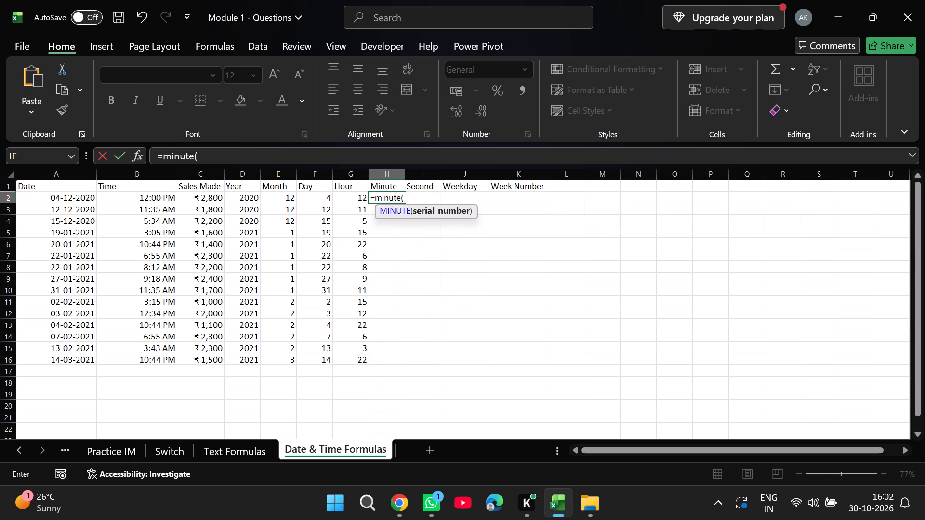
{"action": "left_click_drag", "start_coordinate": [133, 196], "coordinate": [168, 379]}
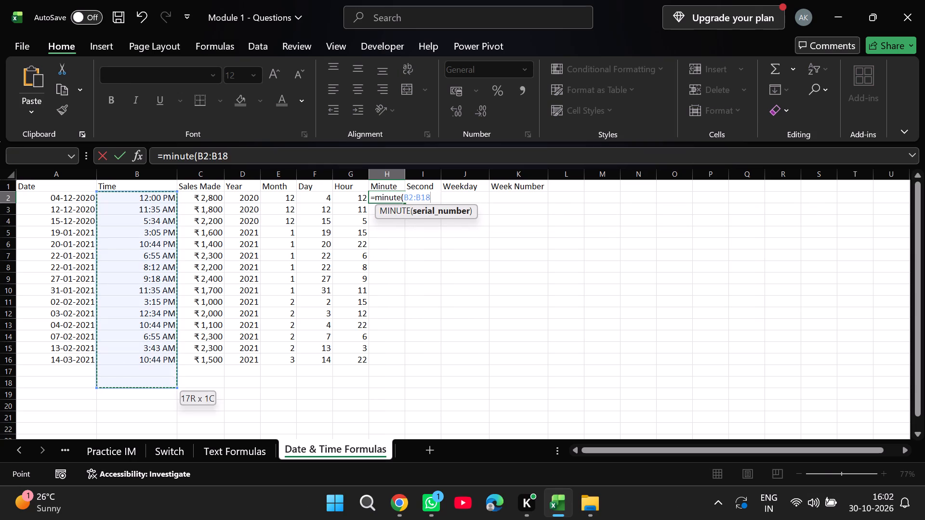
{"action": "left_click_drag", "start_coordinate": [168, 379], "coordinate": [168, 363]}
{"action": "key", "text": "shift+parenright"}
{"action": "key", "text": "Return"}
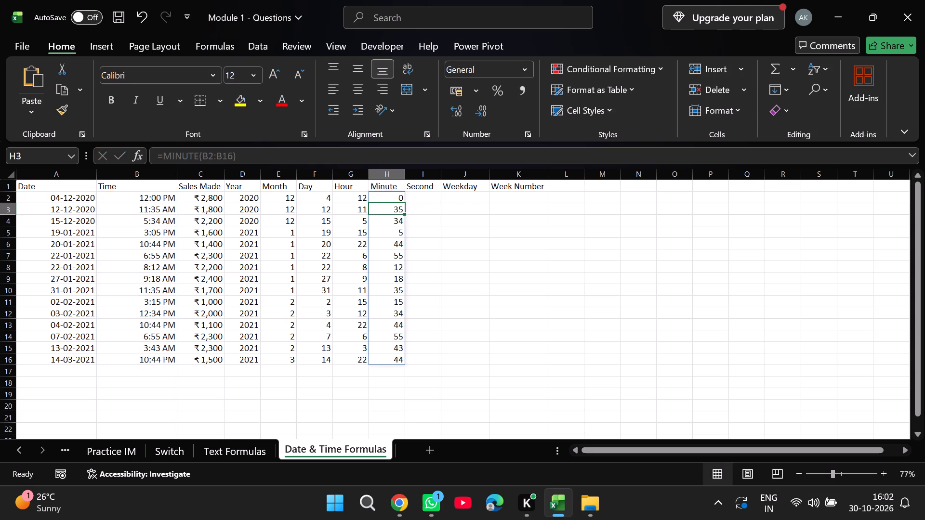
Fill the Second column from I2 with =SECOND(B2:B16), based on the Time values.
{"action": "left_click", "coordinate": [422, 198]}
{"action": "type", "text": "=second"}
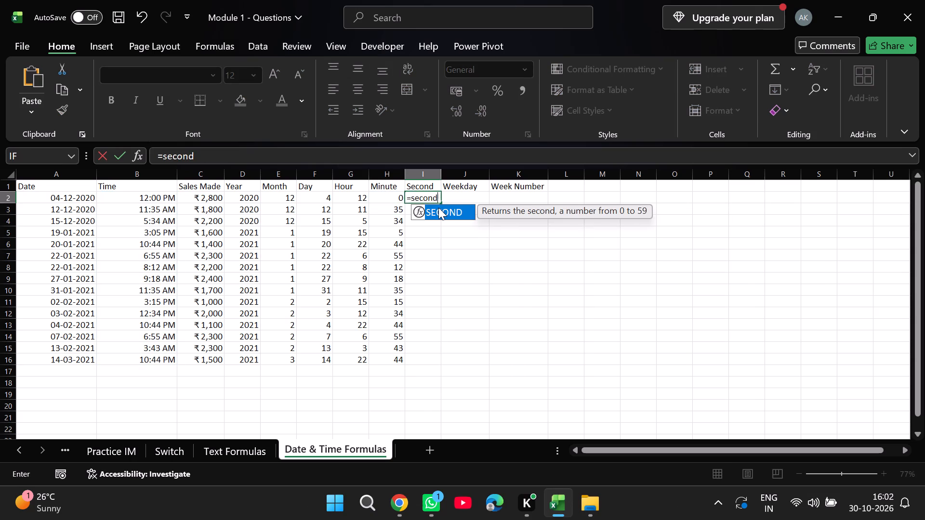
{"action": "key", "text": "shift+parenleft"}
{"action": "left_click_drag", "start_coordinate": [146, 195], "coordinate": [146, 328]}
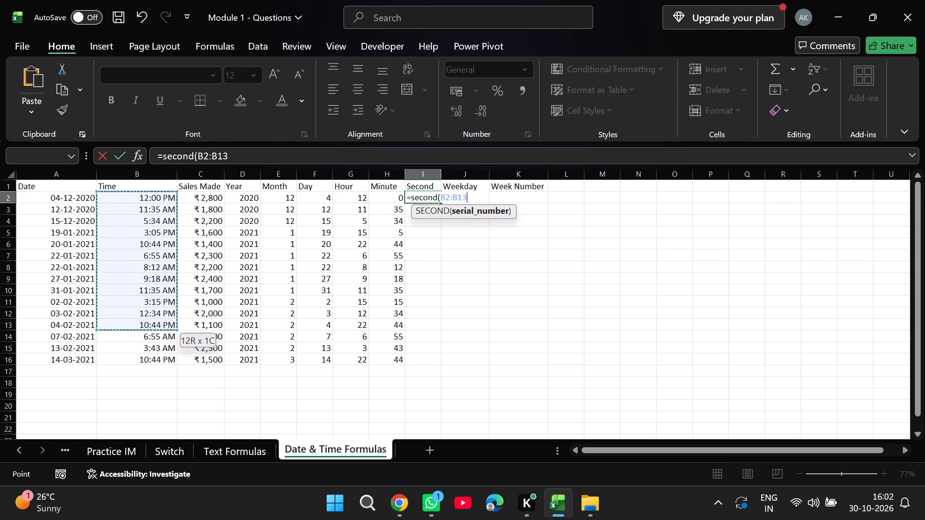
{"action": "left_click_drag", "start_coordinate": [146, 328], "coordinate": [148, 357]}
{"action": "key", "text": "shift+parenright"}
{"action": "key", "text": "Return"}
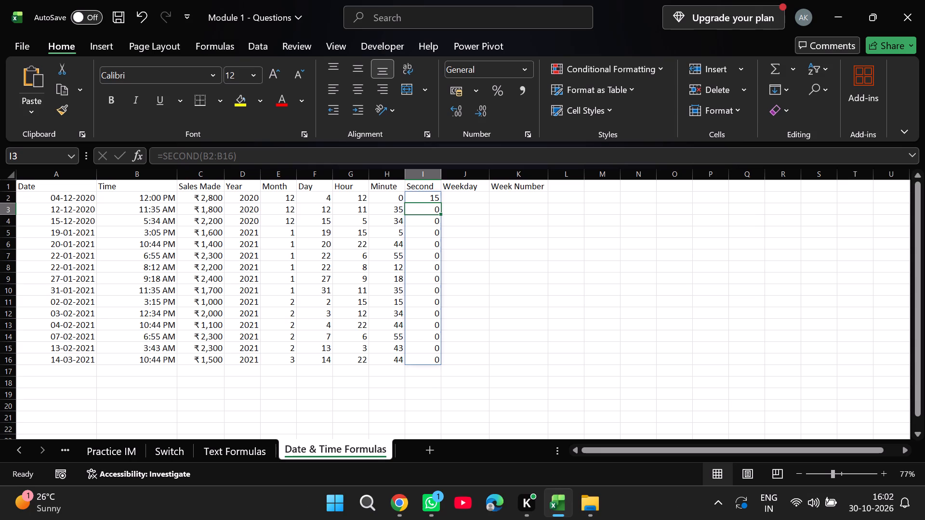
Fill the Weekday column from J2 with =WEEKDAY(A2:A16), based on the Date values.
{"action": "left_click", "coordinate": [462, 196]}
{"action": "type", "text": "=wee"}
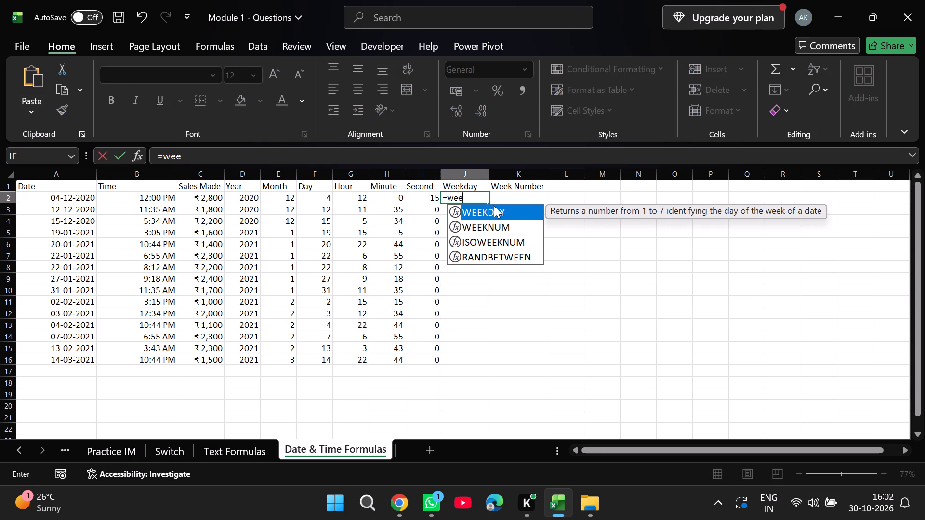
{"action": "type", "text": "day"}
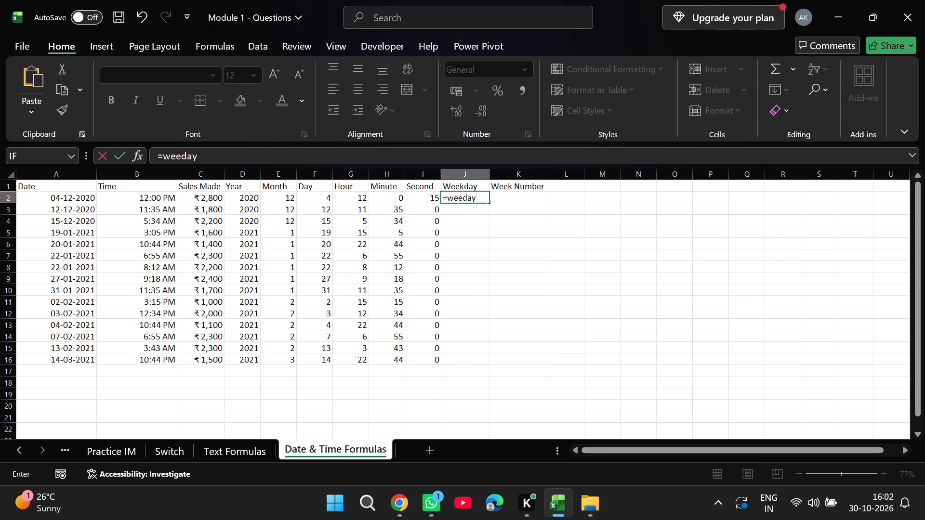
{"action": "key", "text": "BackSpace"}
{"action": "key", "text": "BackSpace"}
{"action": "key", "text": "BackSpace"}
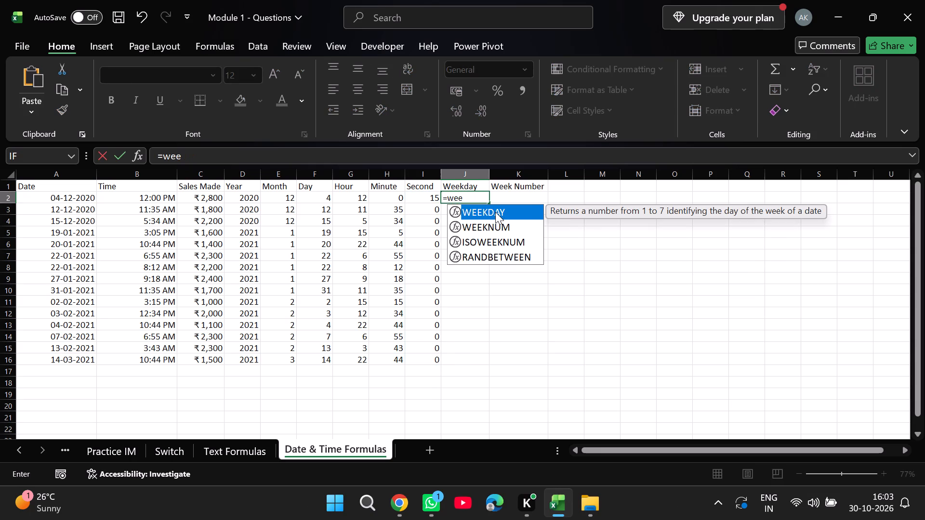
{"action": "type", "text": "kday("}
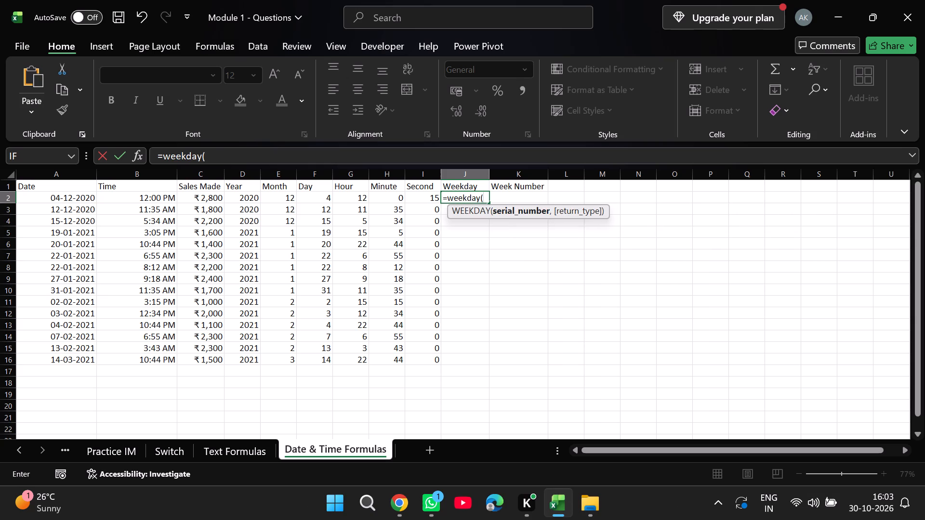
{"action": "left_click_drag", "start_coordinate": [50, 195], "coordinate": [44, 357]}
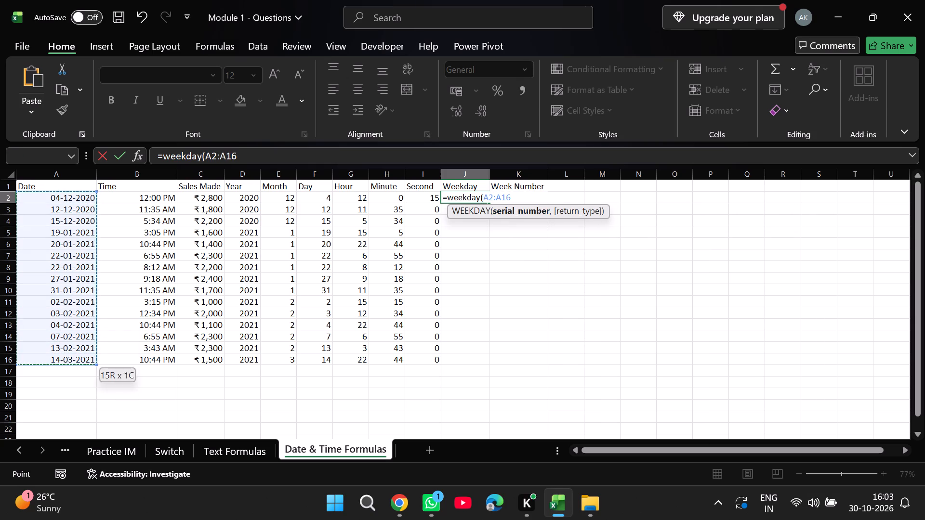
{"action": "left_click_drag", "start_coordinate": [44, 357], "coordinate": [44, 361]}
{"action": "key", "text": "shift+parenright"}
{"action": "key", "text": "Return"}
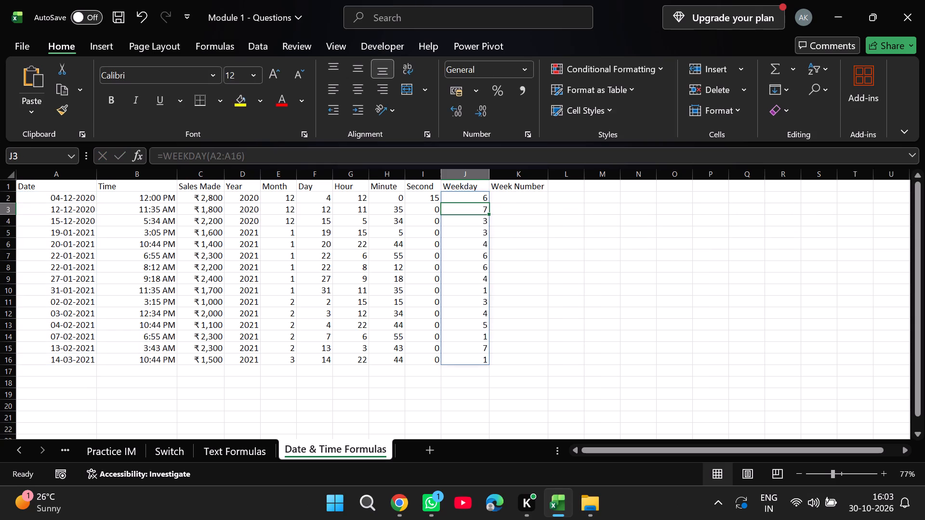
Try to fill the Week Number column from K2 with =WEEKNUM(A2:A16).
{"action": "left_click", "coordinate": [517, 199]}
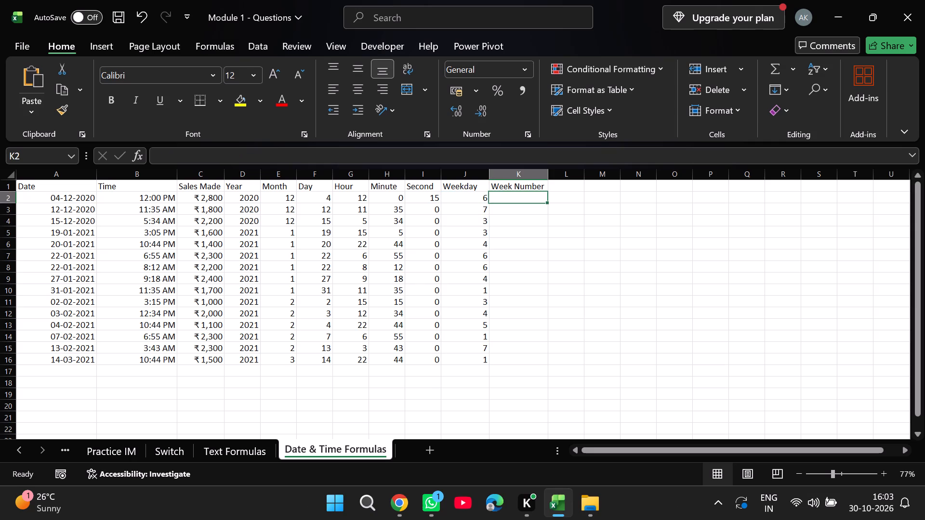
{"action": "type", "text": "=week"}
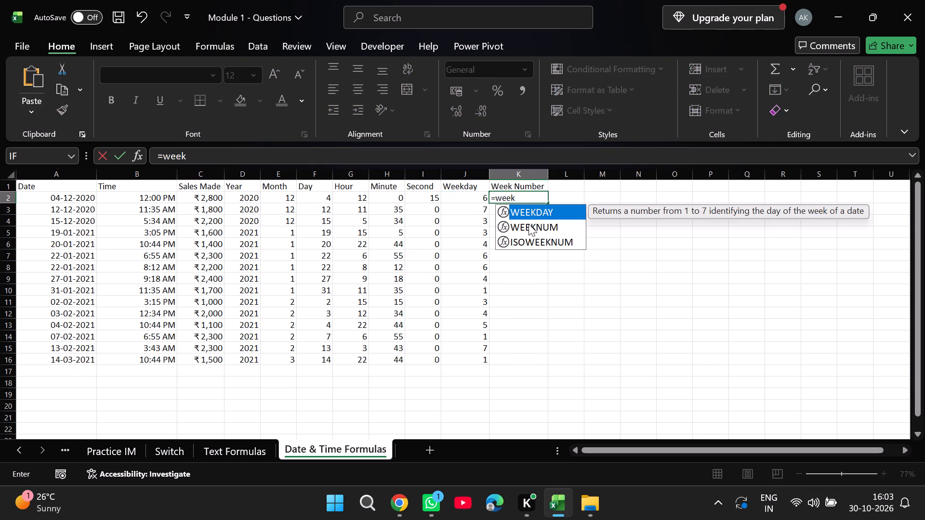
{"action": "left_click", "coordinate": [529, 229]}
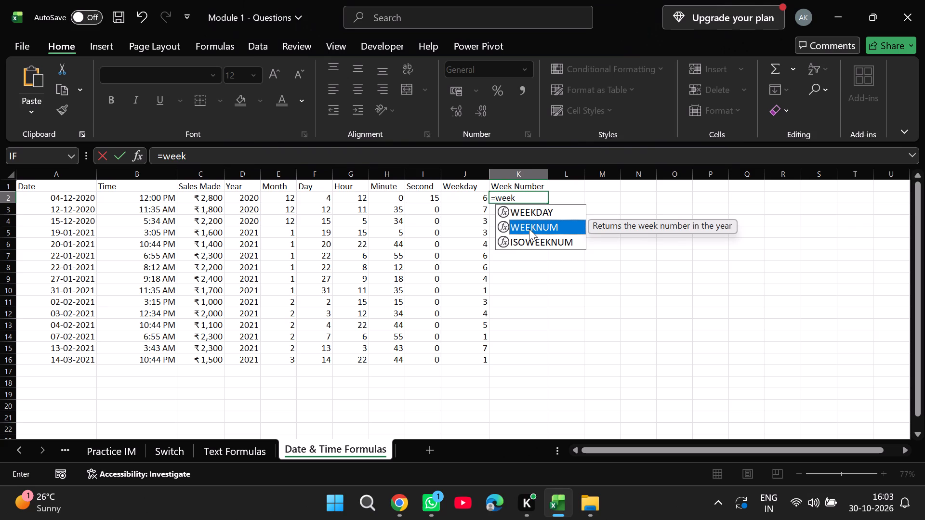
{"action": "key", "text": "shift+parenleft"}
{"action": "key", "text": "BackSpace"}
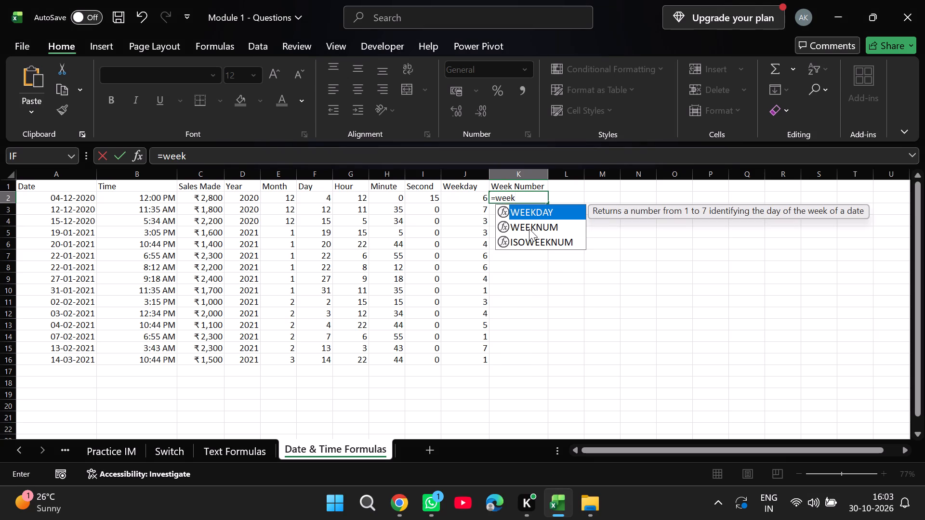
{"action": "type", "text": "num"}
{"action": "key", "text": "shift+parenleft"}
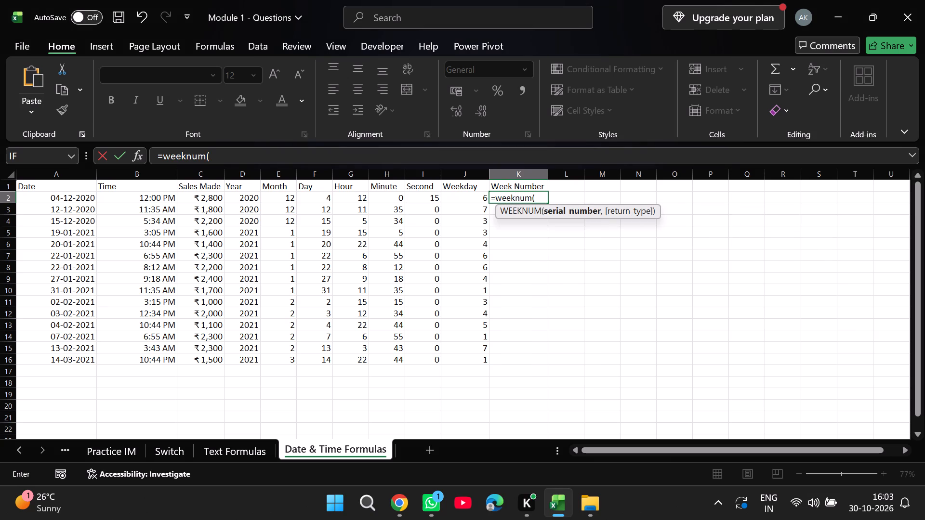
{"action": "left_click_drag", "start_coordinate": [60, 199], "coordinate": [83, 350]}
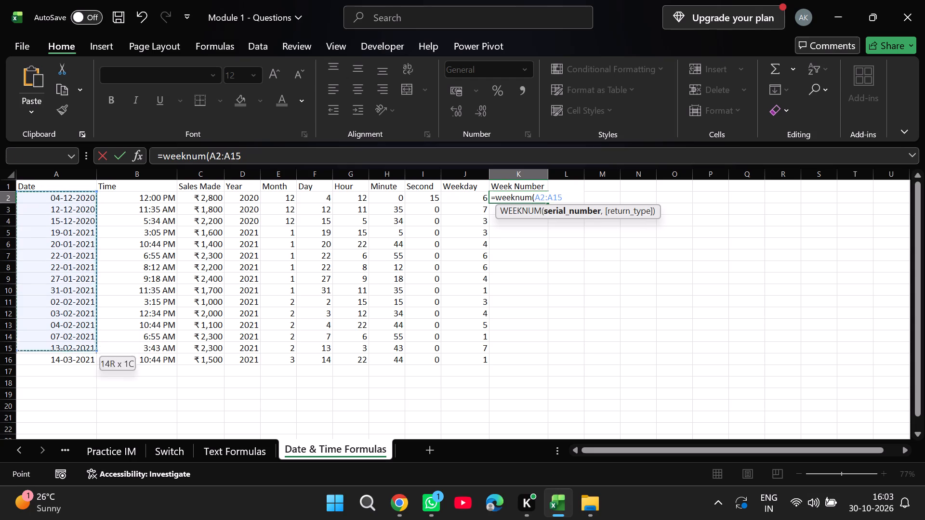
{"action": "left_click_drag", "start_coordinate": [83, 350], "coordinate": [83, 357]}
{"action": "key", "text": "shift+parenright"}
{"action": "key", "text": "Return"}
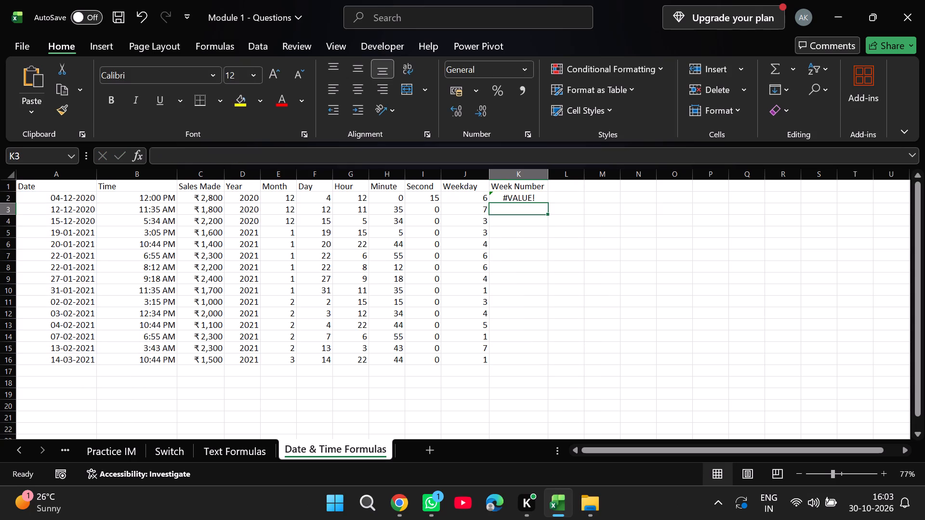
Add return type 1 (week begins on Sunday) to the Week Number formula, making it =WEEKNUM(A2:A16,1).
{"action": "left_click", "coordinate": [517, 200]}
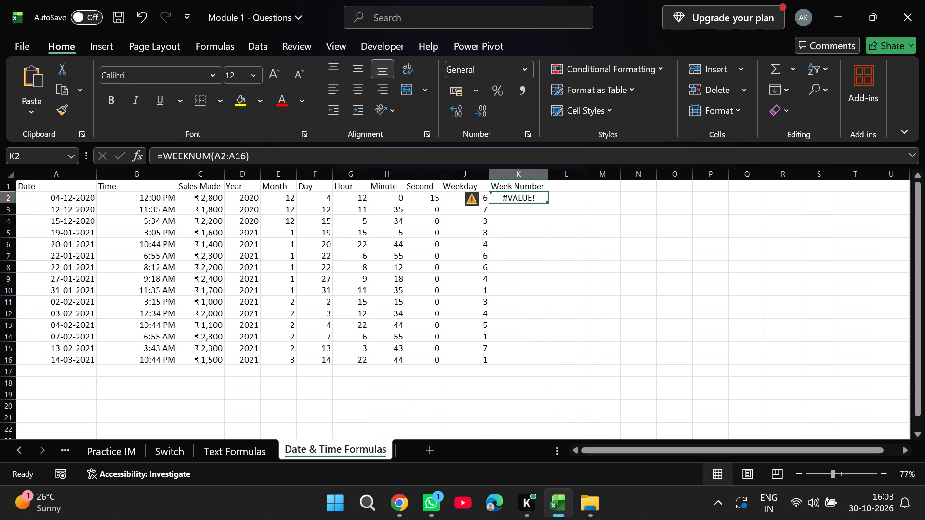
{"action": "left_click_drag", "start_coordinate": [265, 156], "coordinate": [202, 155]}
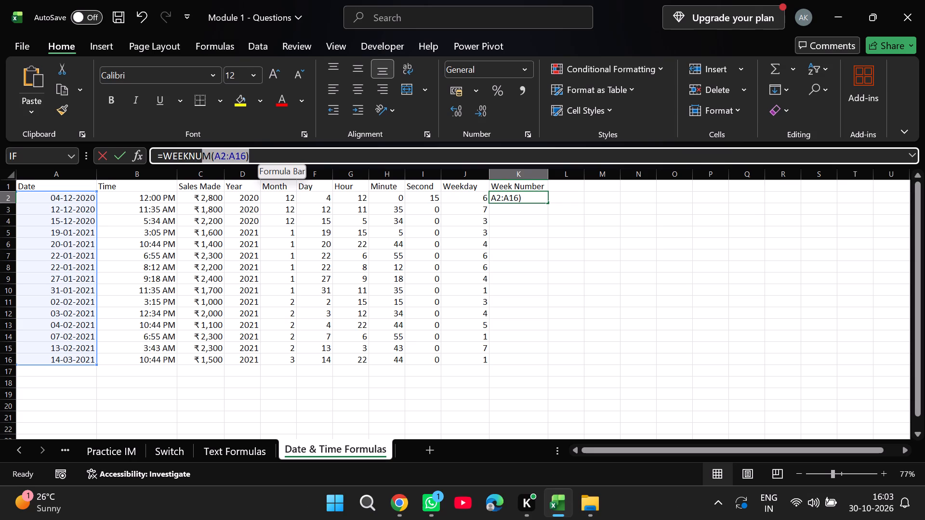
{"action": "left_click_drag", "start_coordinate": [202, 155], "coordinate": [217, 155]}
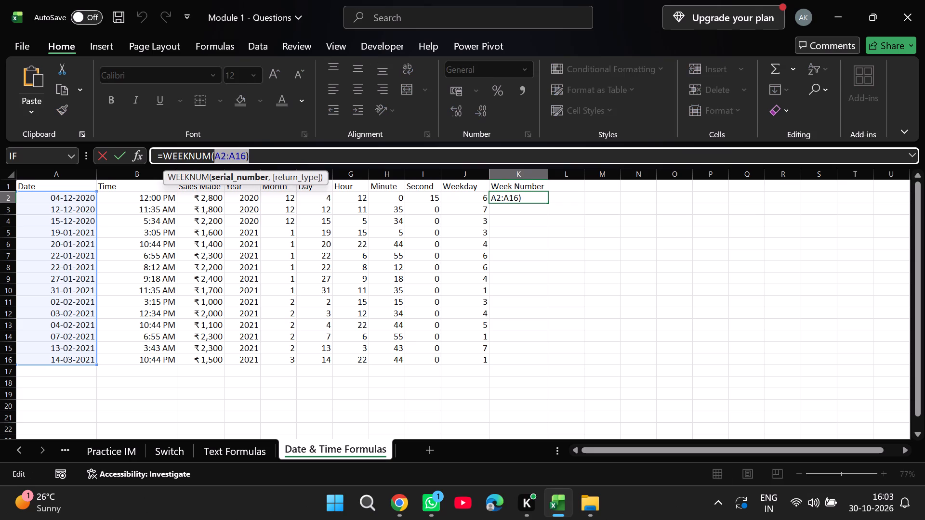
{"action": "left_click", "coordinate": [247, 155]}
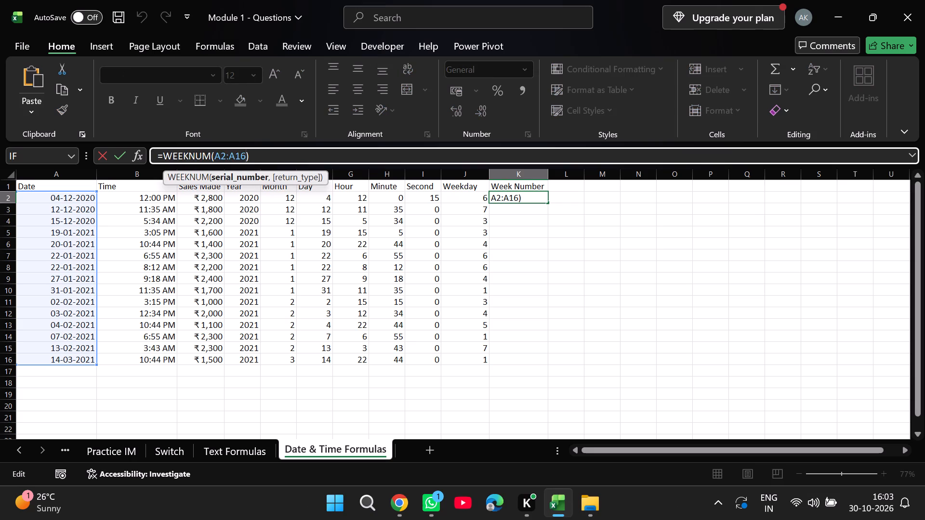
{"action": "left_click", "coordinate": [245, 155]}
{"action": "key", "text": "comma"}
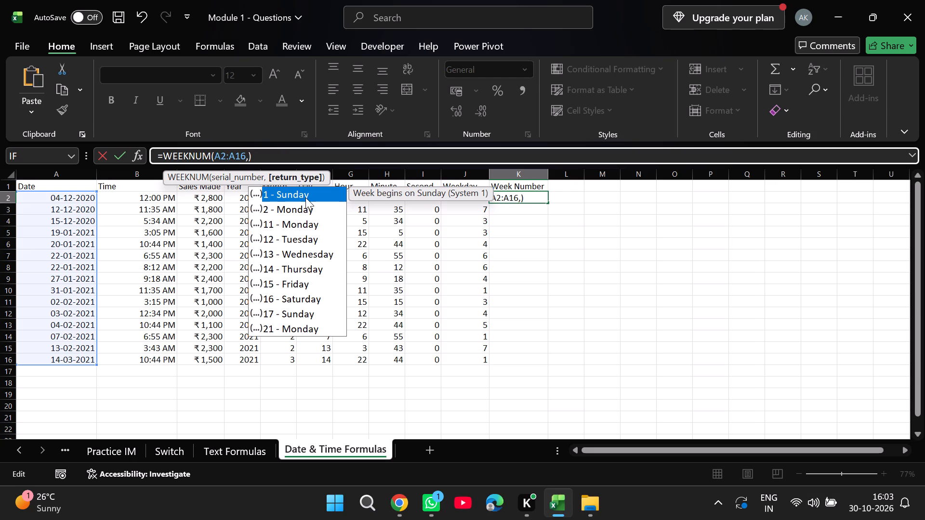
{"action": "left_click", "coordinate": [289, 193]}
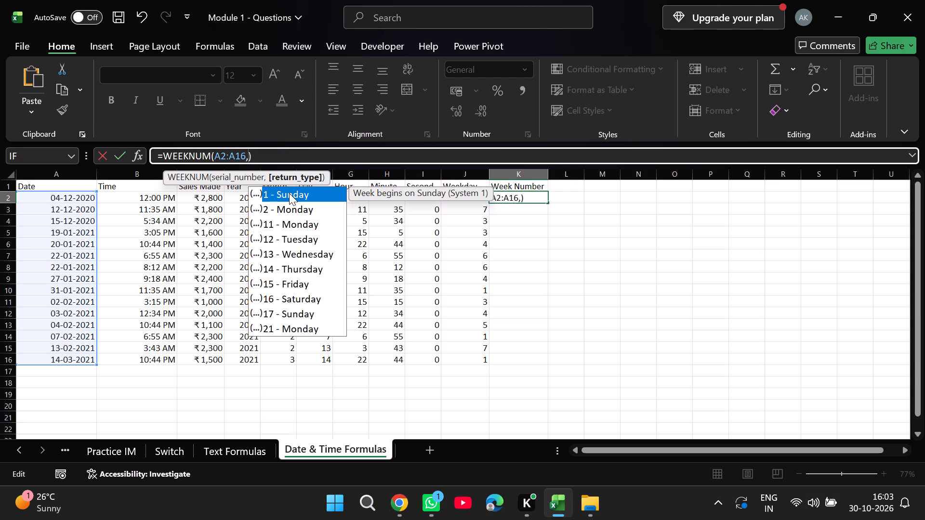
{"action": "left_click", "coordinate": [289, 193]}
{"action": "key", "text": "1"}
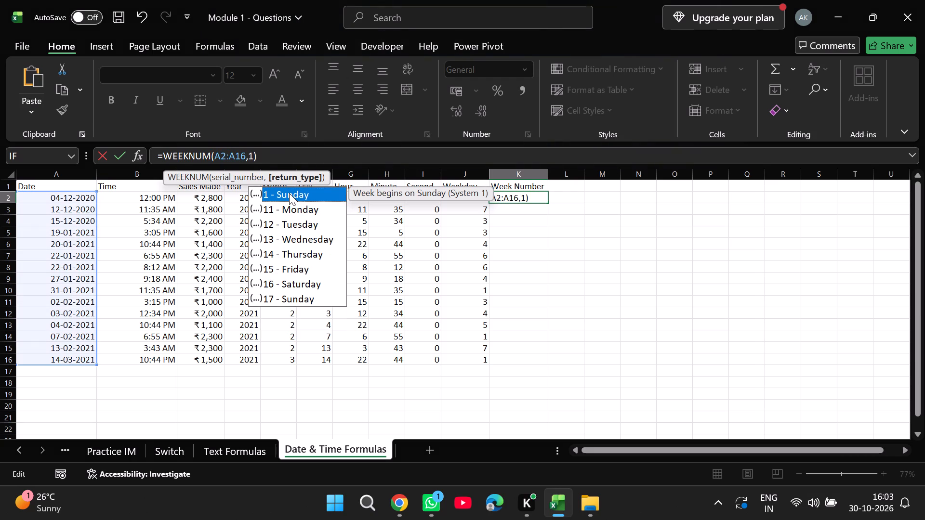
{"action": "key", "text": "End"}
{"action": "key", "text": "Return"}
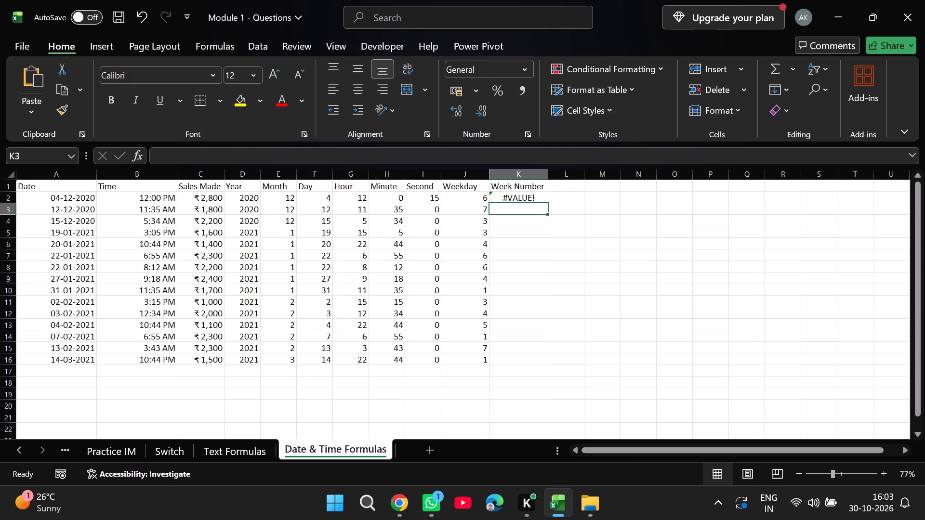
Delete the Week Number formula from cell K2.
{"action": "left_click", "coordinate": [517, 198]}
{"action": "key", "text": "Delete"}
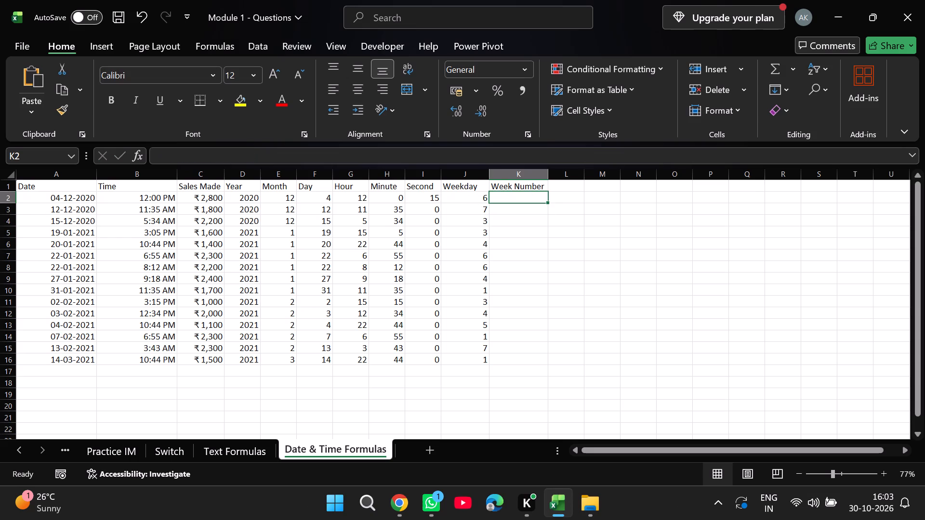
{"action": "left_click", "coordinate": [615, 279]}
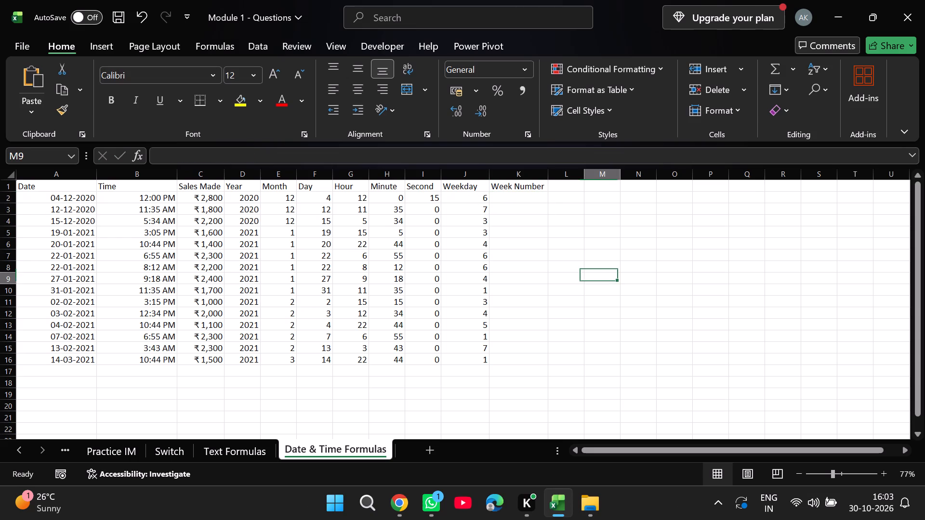
Save the Module 1 - Questions workbook.
{"action": "key", "text": "ctrl+s"}
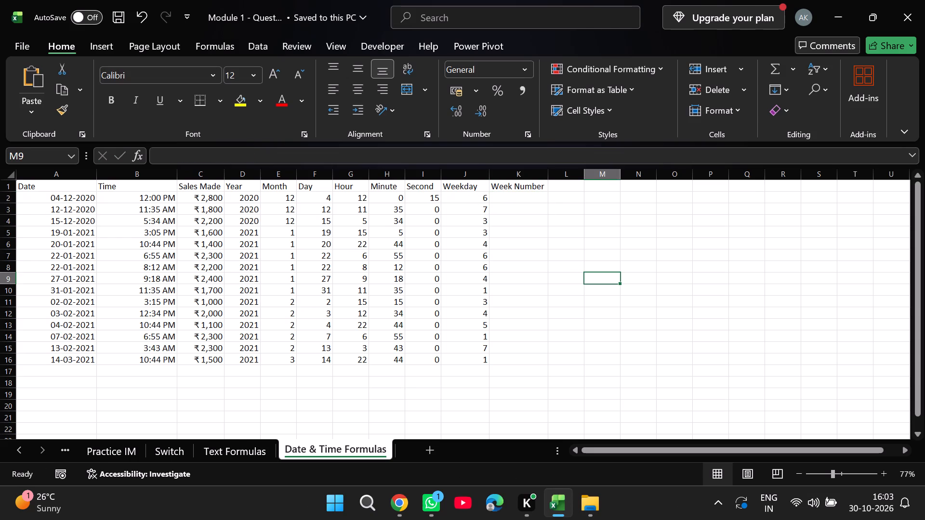
Use Save As with the Desktop location chosen, keeping the name Module 1 - Questions and the Excel Macro-Enabled Workbook type.
{"action": "left_click", "coordinate": [26, 51]}
{"action": "left_click", "coordinate": [45, 266]}
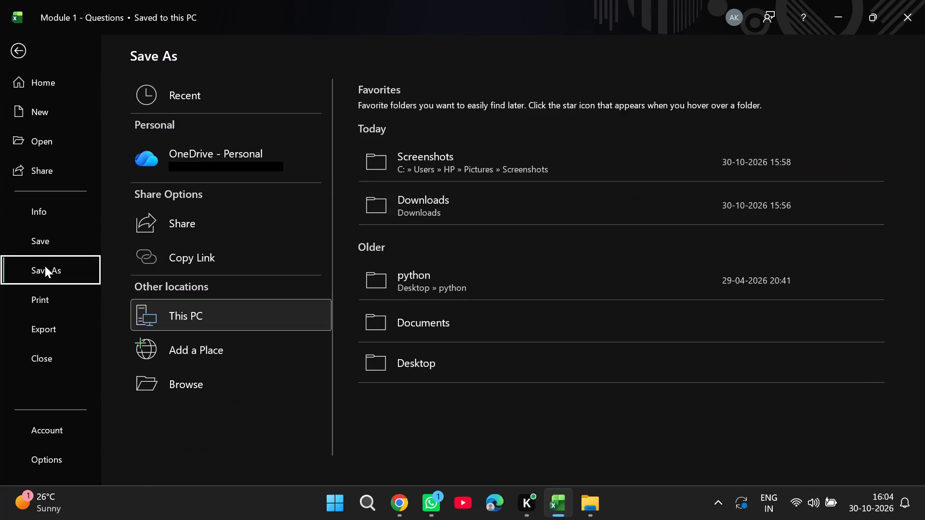
{"action": "left_click", "coordinate": [406, 361]}
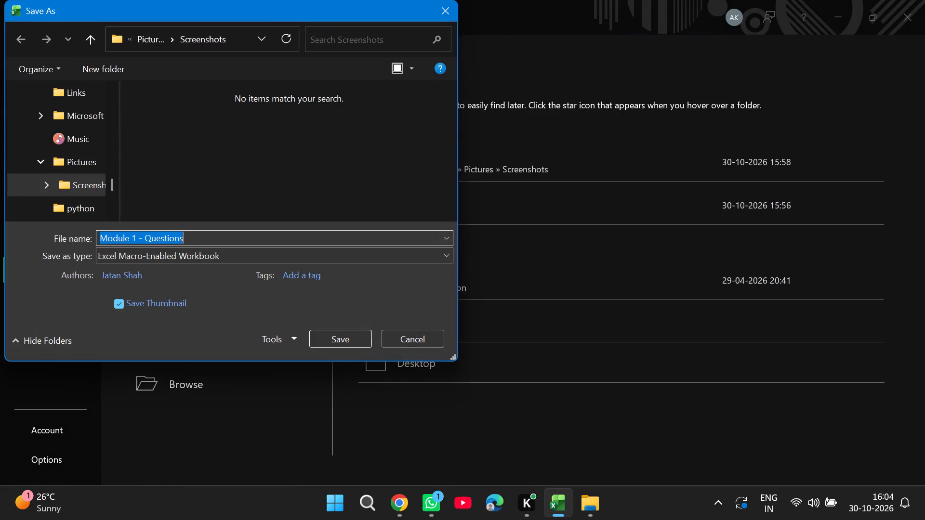
{"action": "key", "text": "Return"}
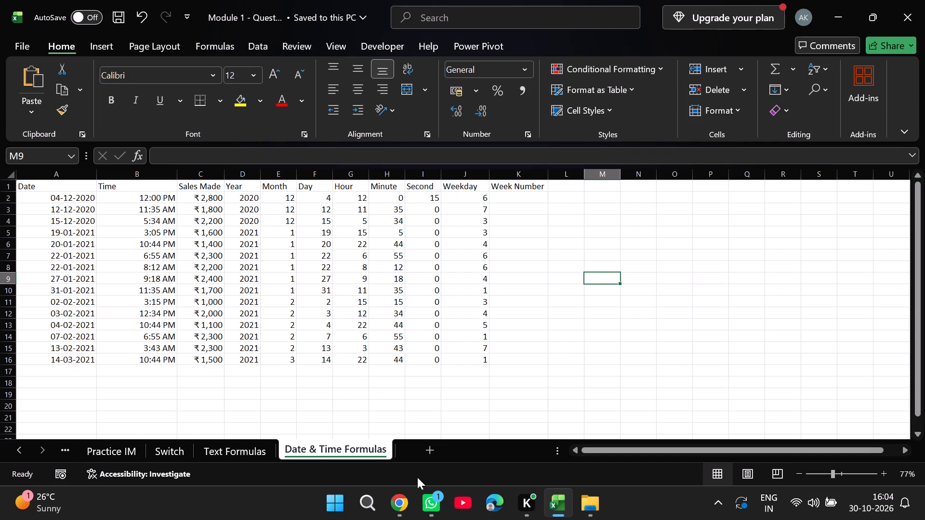